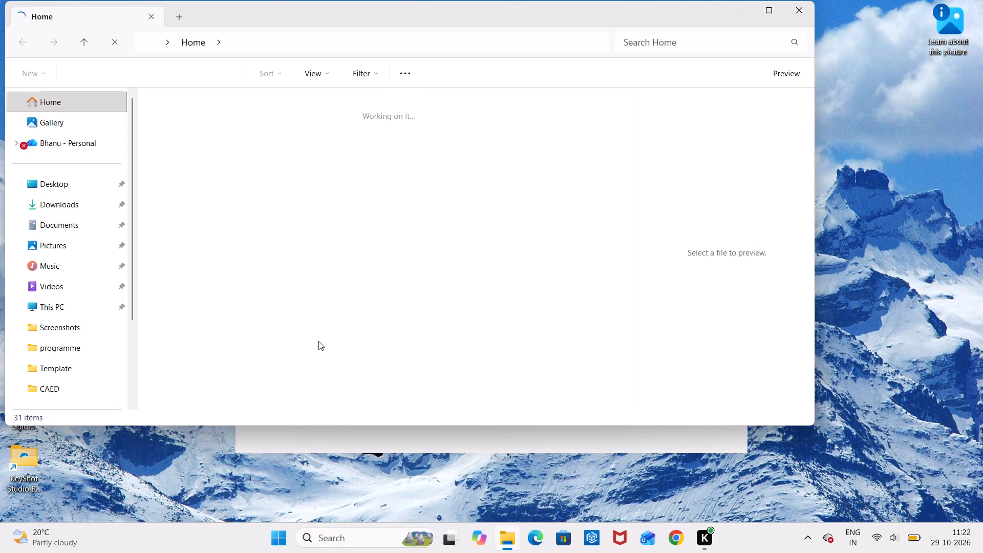
# Open the String Methods and Sequence Manipulation presentation from the recent files in WPS Office, and minimize its window.
pyautogui.scroll(-3, 303, 304)
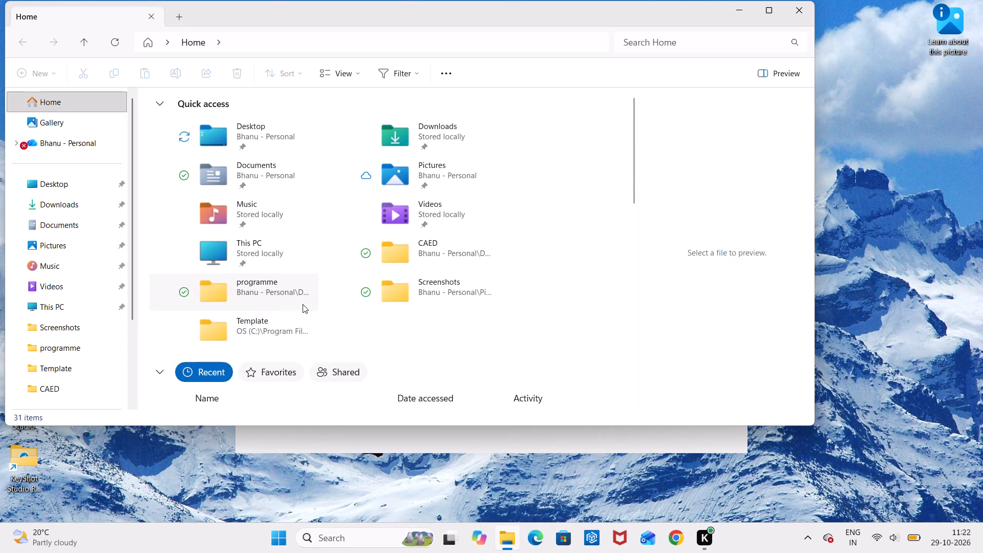
pyautogui.scroll(-4, 320, 405)
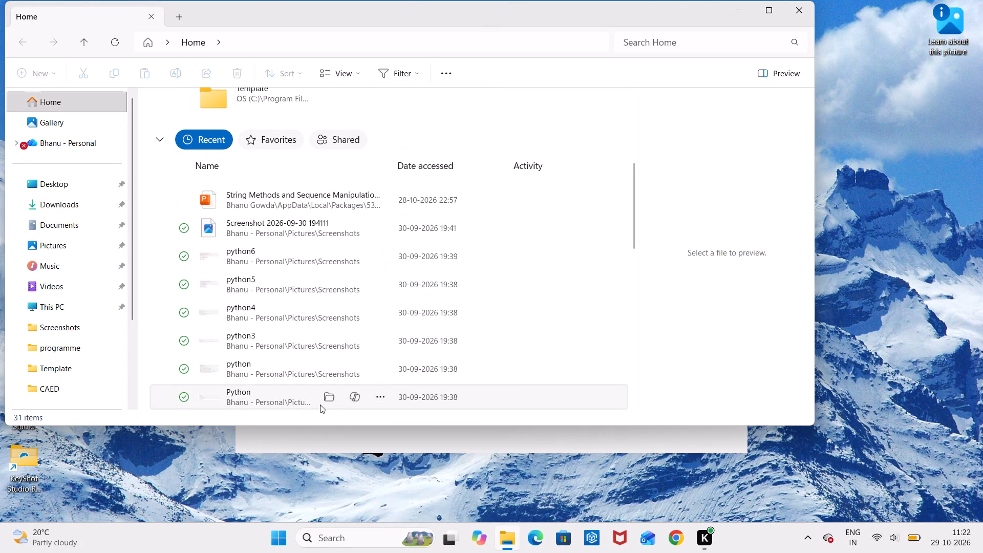
pyautogui.click(279, 207)
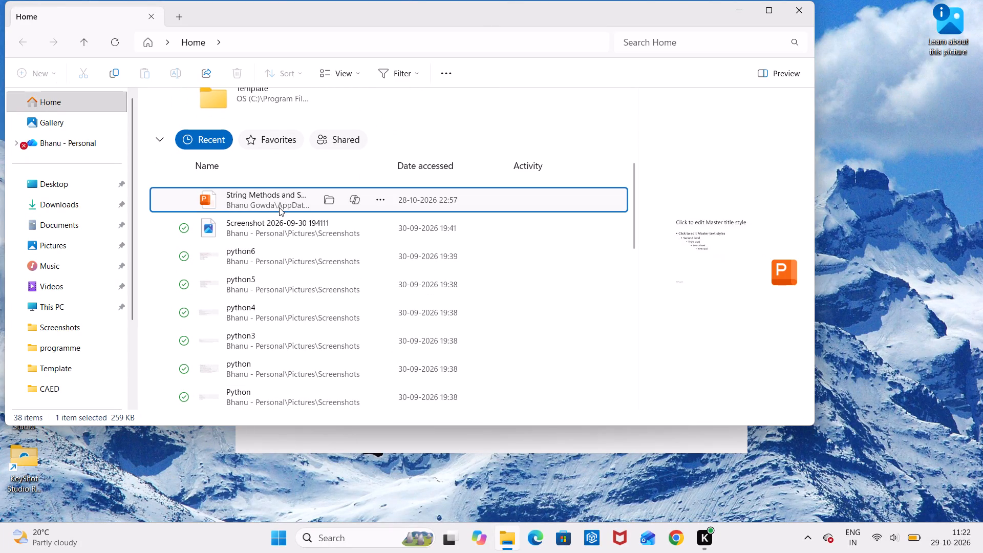
pyautogui.click(305, 199)
pyautogui.doubleClick(305, 199)
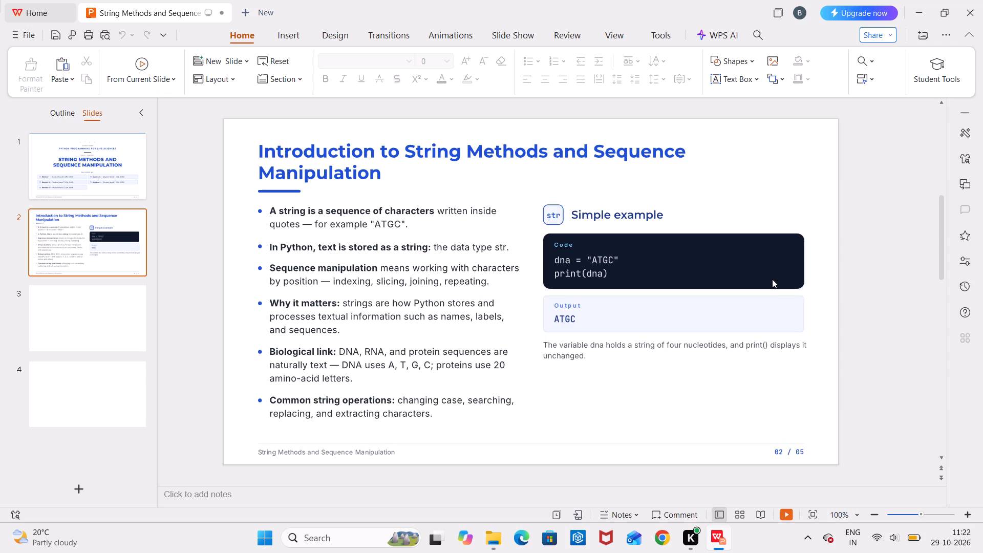
pyautogui.click(915, 16)
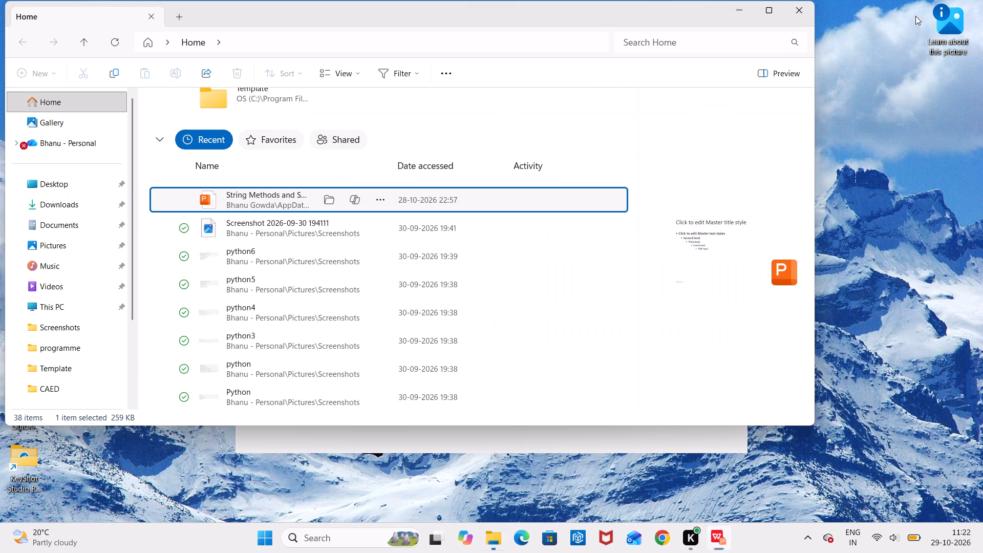
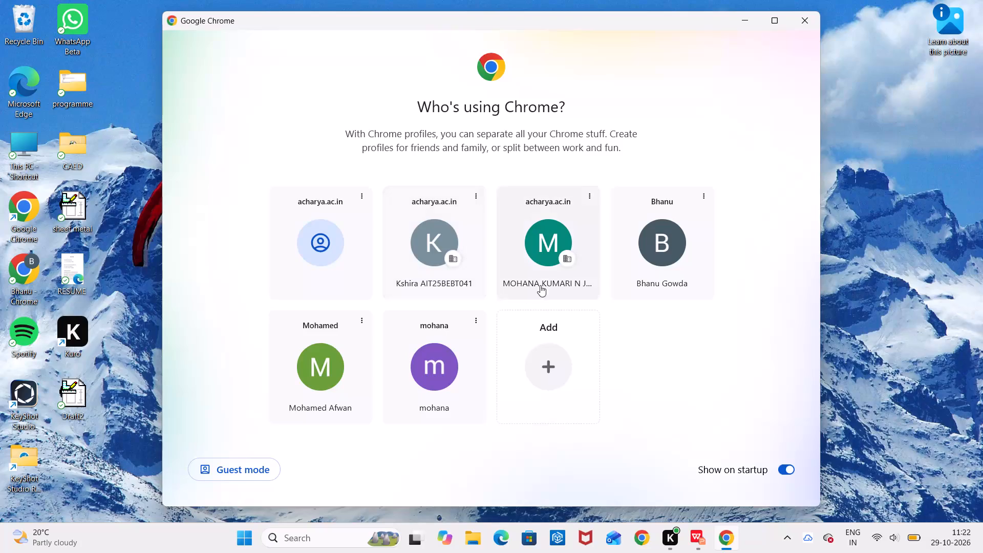
# Open Chrome with the managed acharya.ac.in school profile that has the M avatar.
pyautogui.doubleClick(539, 250)
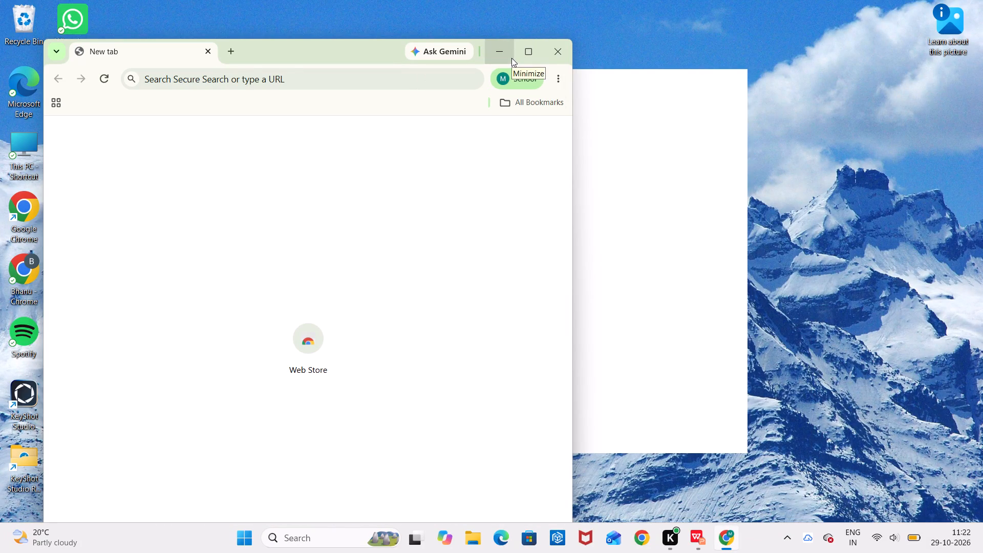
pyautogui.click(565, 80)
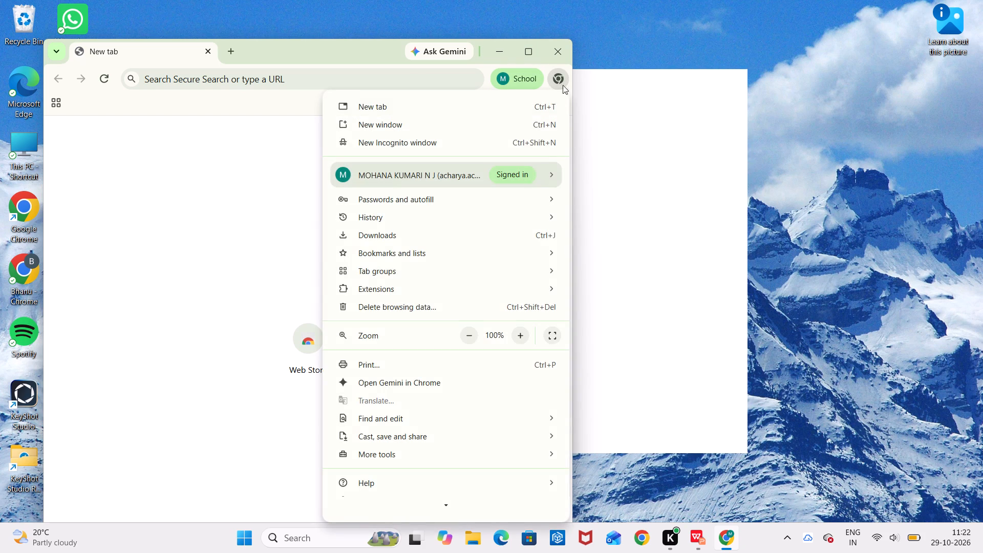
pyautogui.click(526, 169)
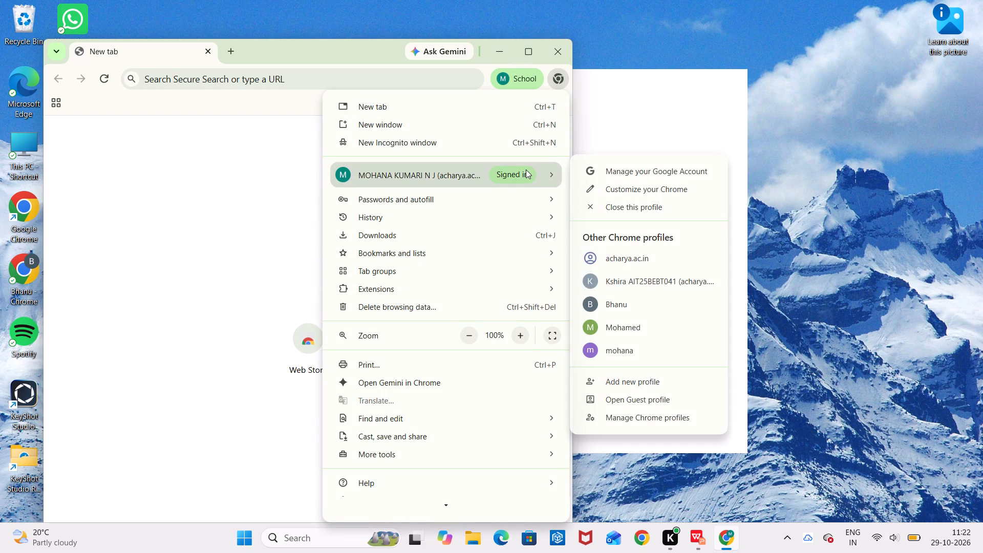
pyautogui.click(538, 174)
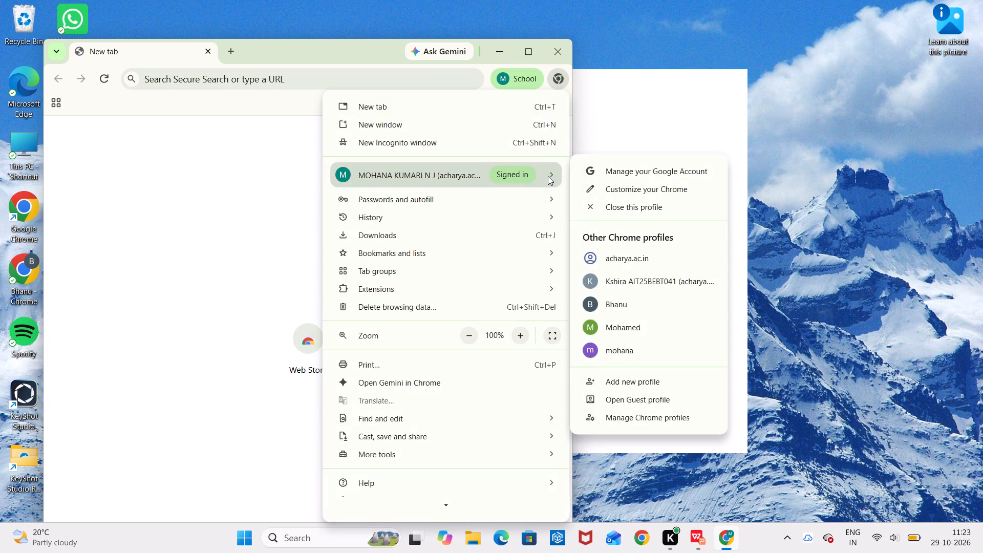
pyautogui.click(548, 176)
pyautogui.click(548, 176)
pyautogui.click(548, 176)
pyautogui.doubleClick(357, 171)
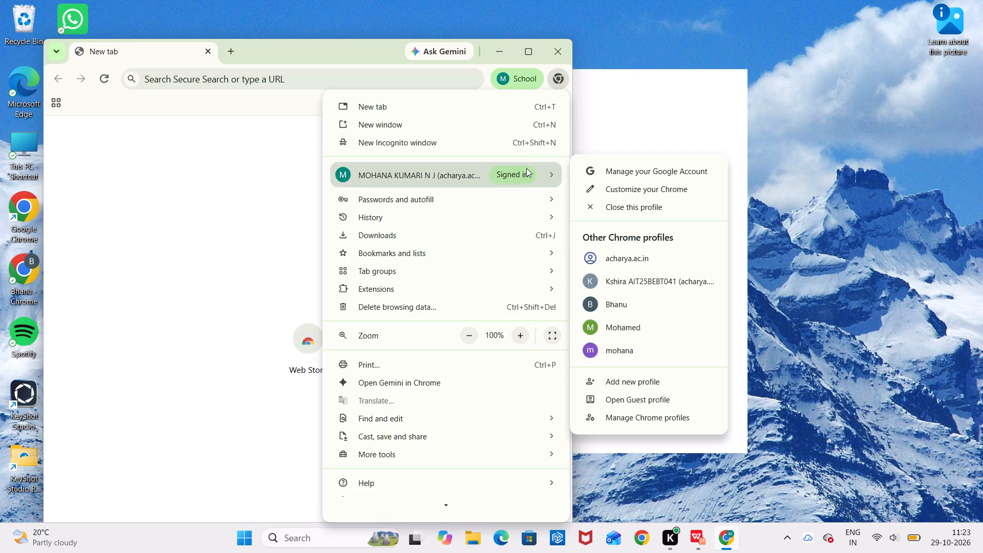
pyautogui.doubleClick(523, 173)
# Maximize the browser window of the school profile.
pyautogui.click(523, 63)
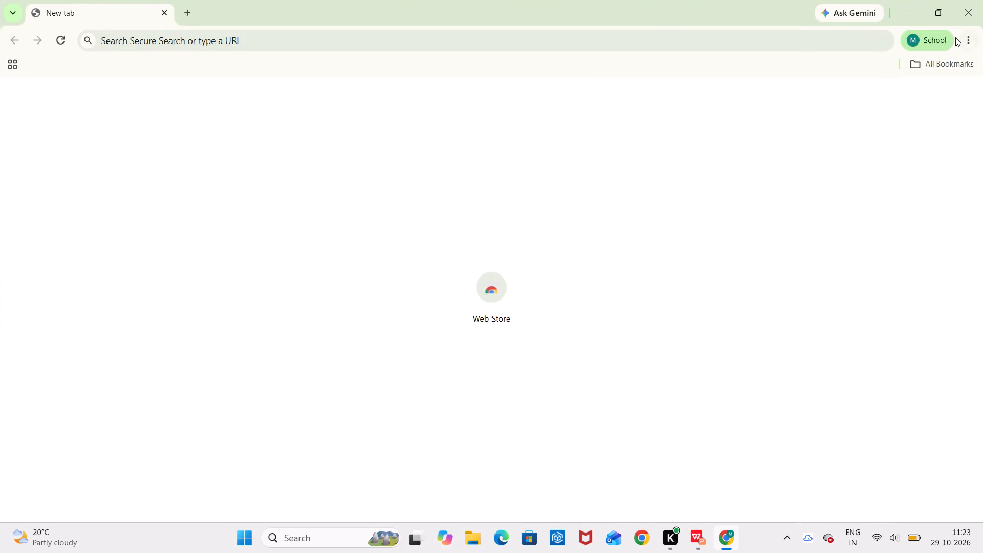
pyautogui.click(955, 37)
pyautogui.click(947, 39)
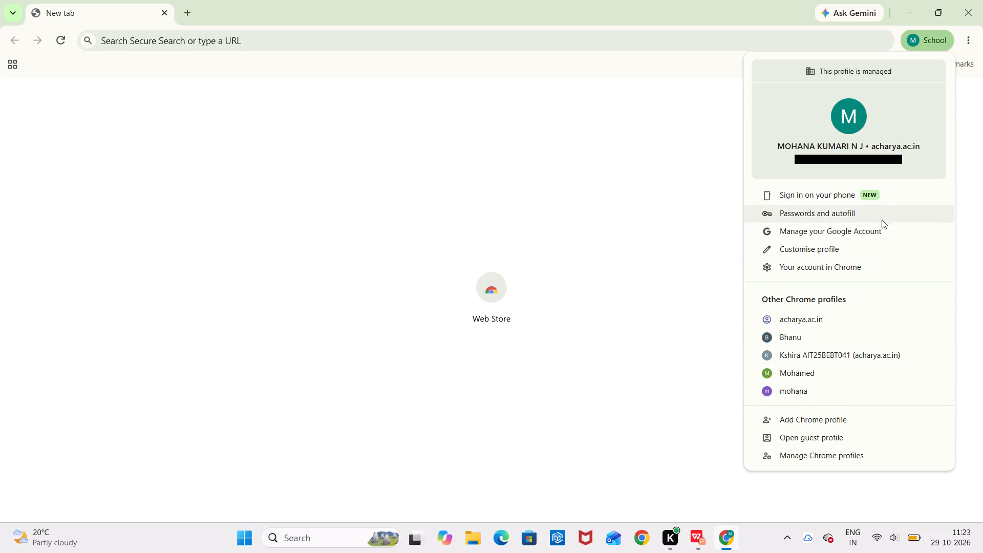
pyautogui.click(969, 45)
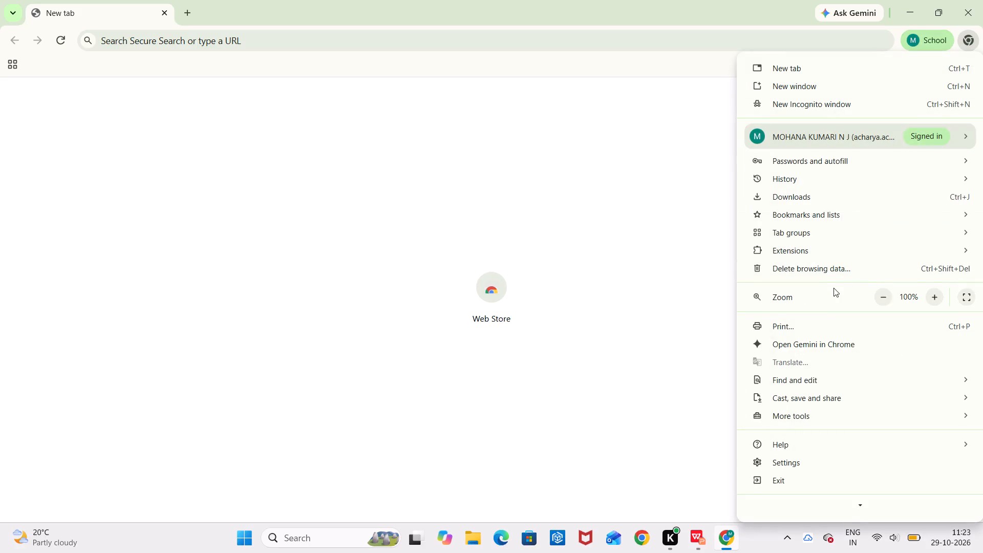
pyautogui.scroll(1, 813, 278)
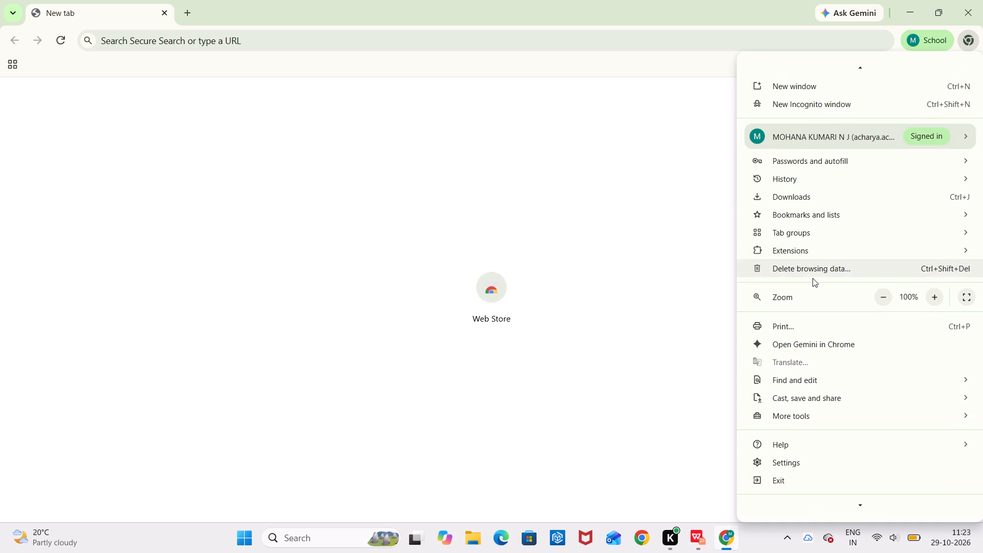
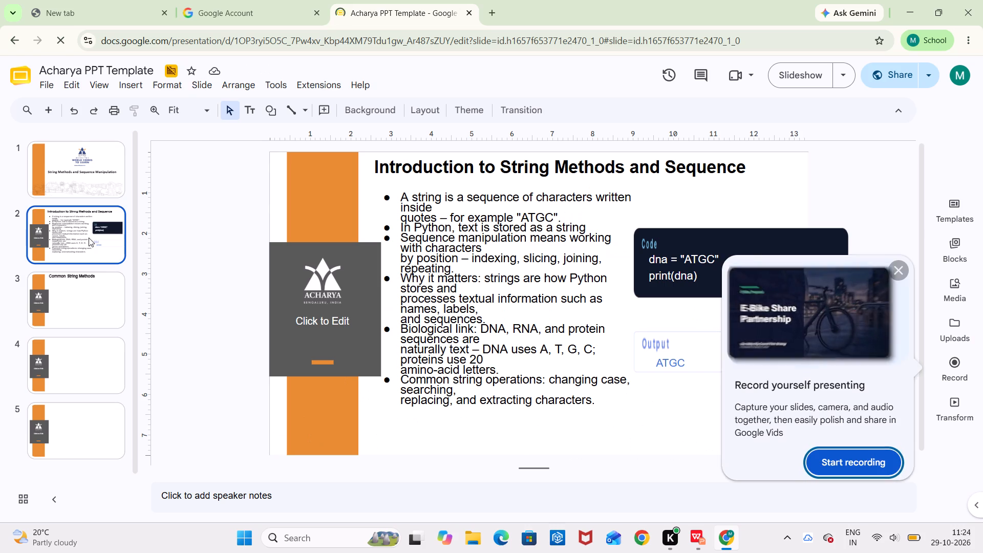
# Dismiss the recording suggestion and open the Common String Methods slide of the Acharya PPT Template.
pyautogui.click(898, 272)
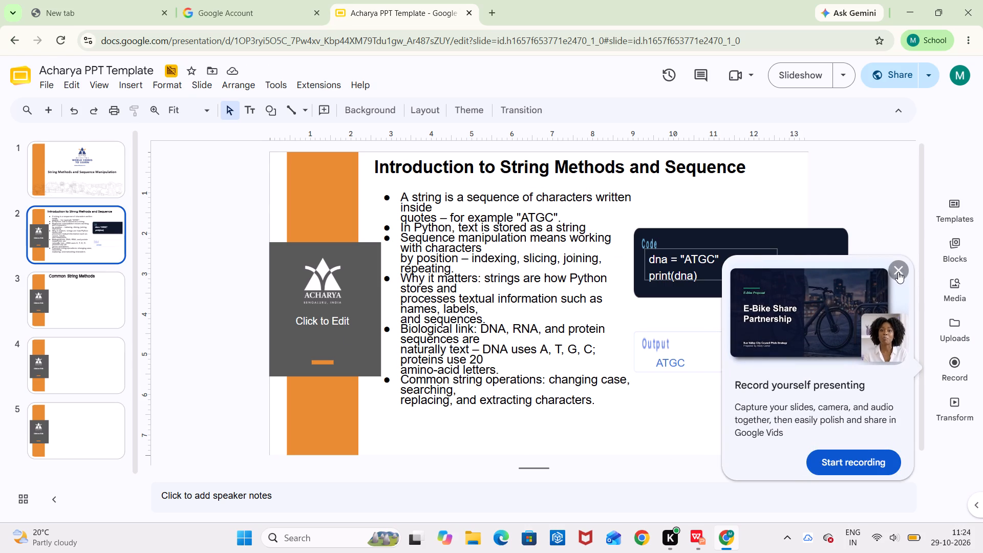
pyautogui.click(80, 294)
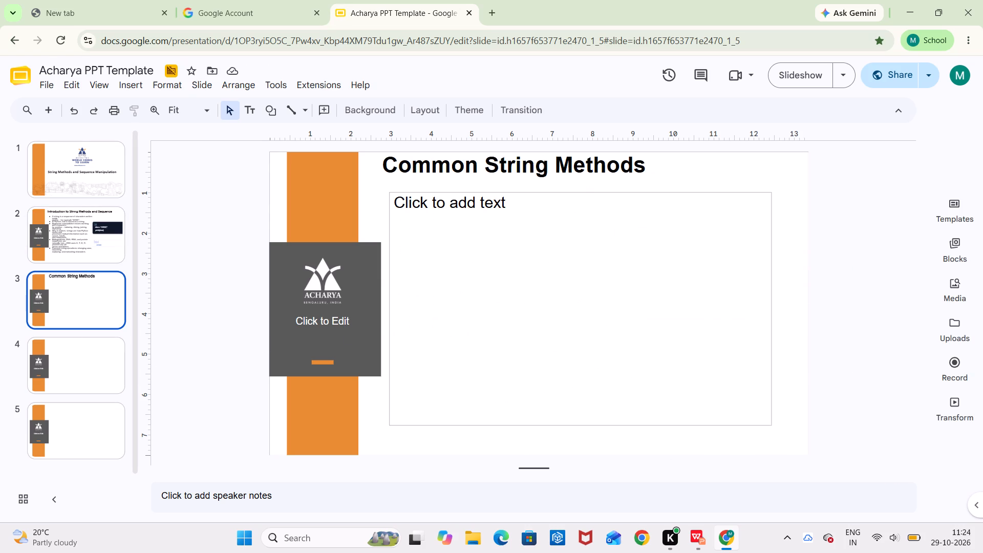
# Switch to WPS Office and copy the picture of the string methods table from the Common String Methods slide.
pyautogui.click(702, 539)
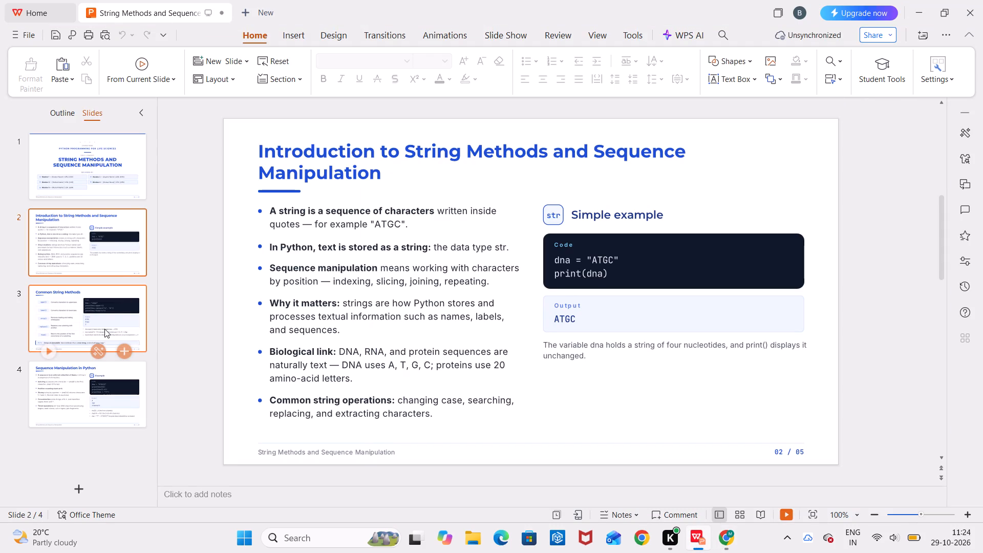
pyautogui.click(104, 329)
pyautogui.click(104, 329)
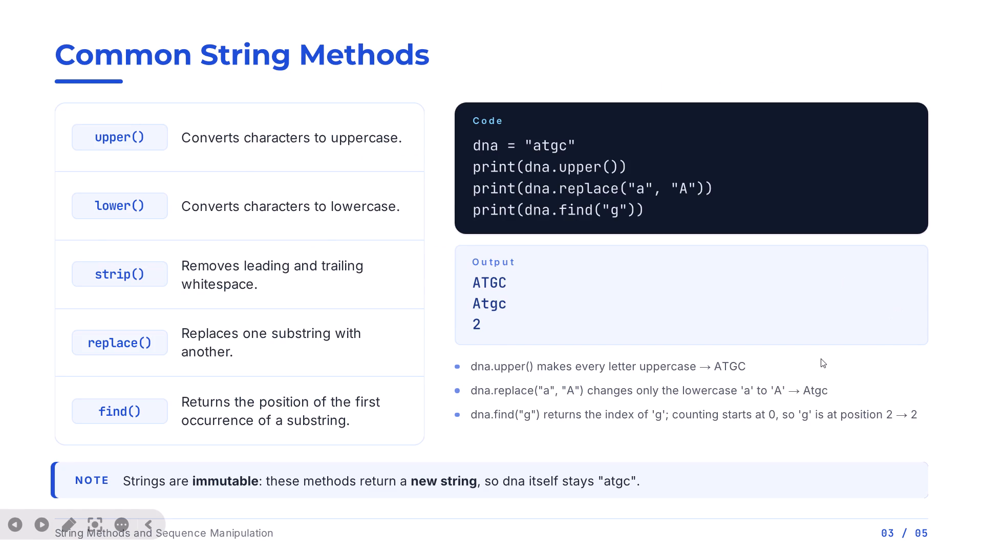
pyautogui.press('Escape')
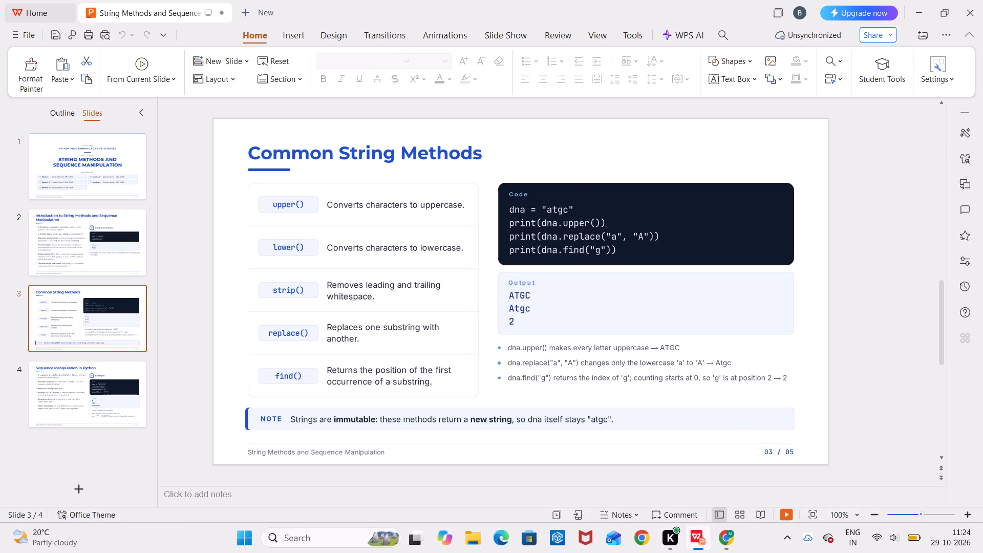
pyautogui.rightClick(274, 187)
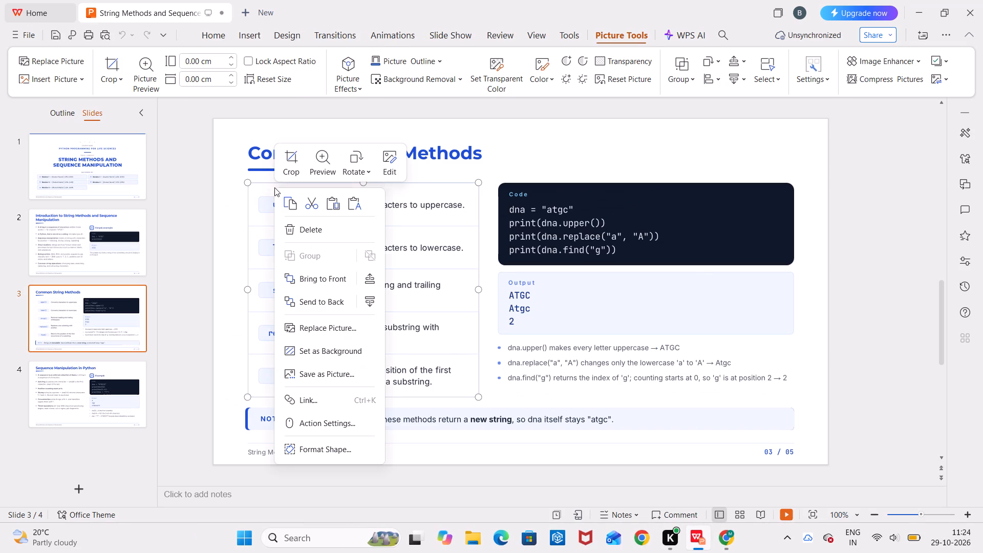
pyautogui.click(294, 204)
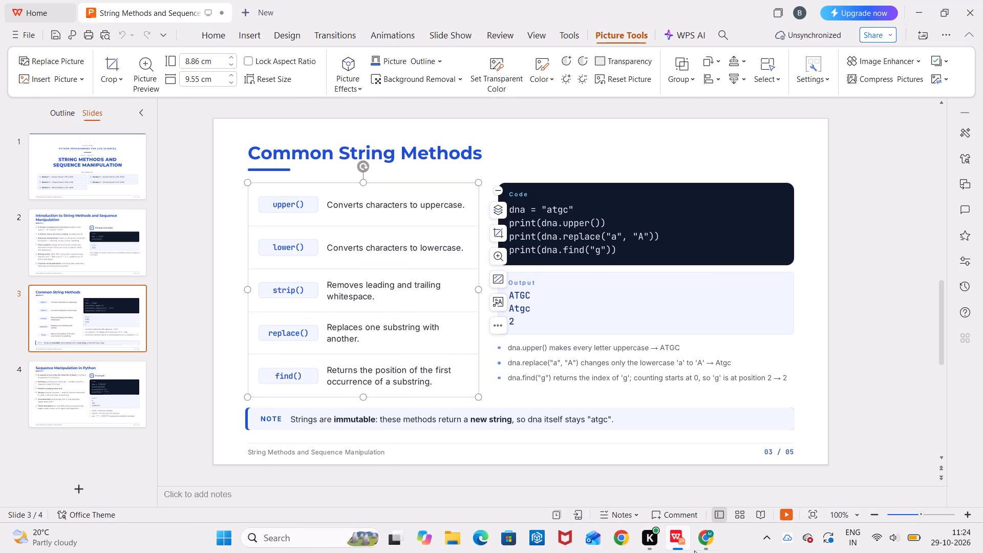
# Switch back to Chrome and paste the table picture onto the template's Common String Methods slide.
pyautogui.click(703, 531)
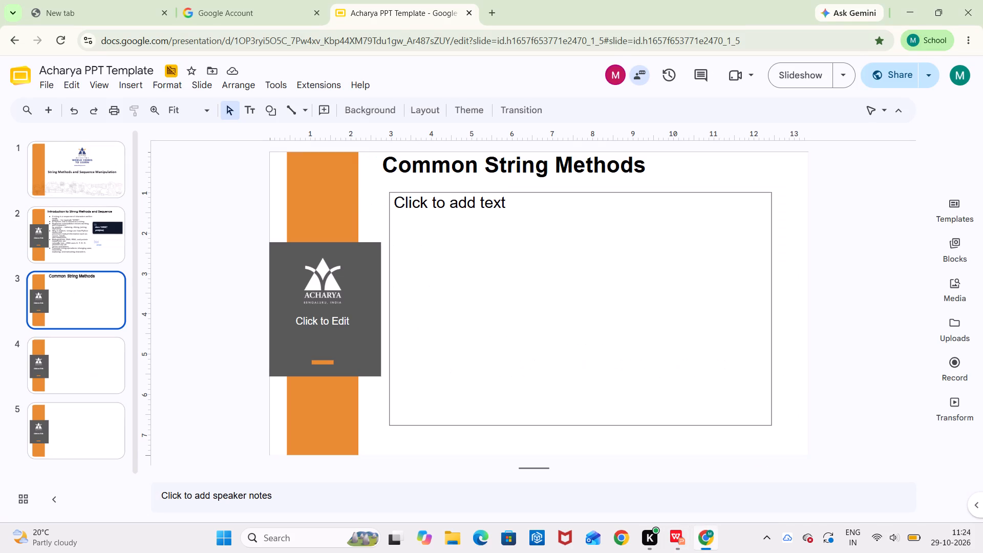
pyautogui.click(455, 248)
pyautogui.hotkey('ctrl', 'v')
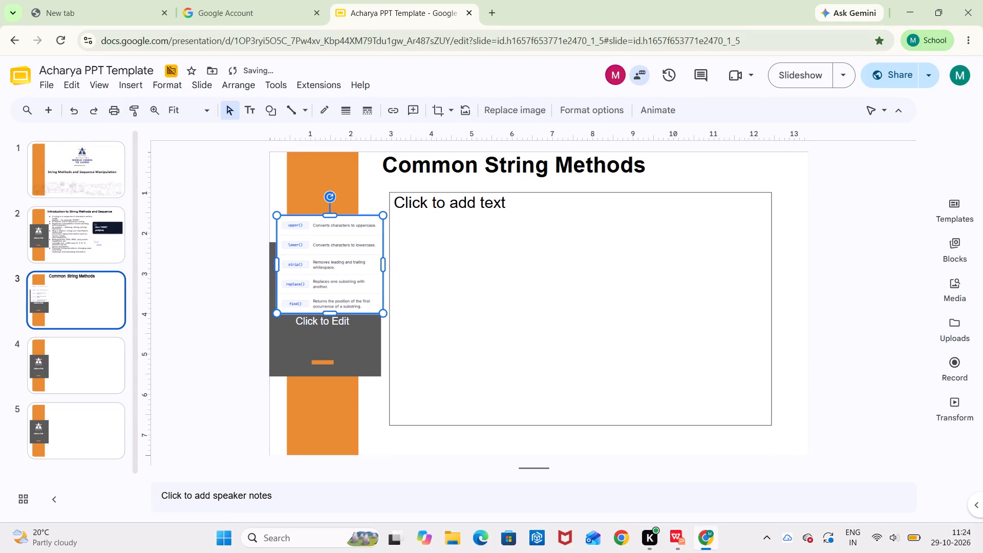
# Delete the empty text placeholder from the Common String Methods slide.
pyautogui.rightClick(734, 194)
pyautogui.click(772, 149)
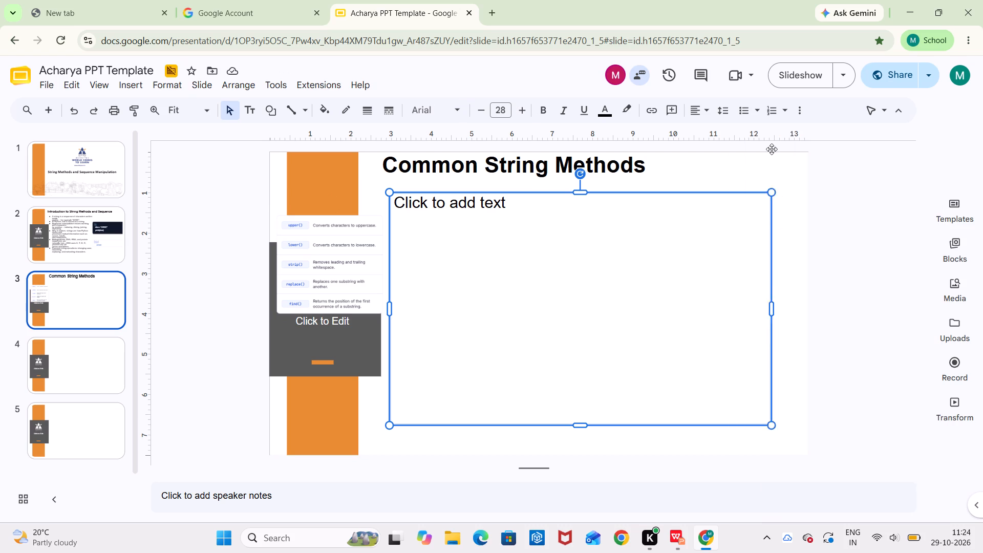
# Move the pasted table picture into the slide's content area and enlarge it.
pyautogui.moveTo(362, 236); pyautogui.dragTo(567, 248)
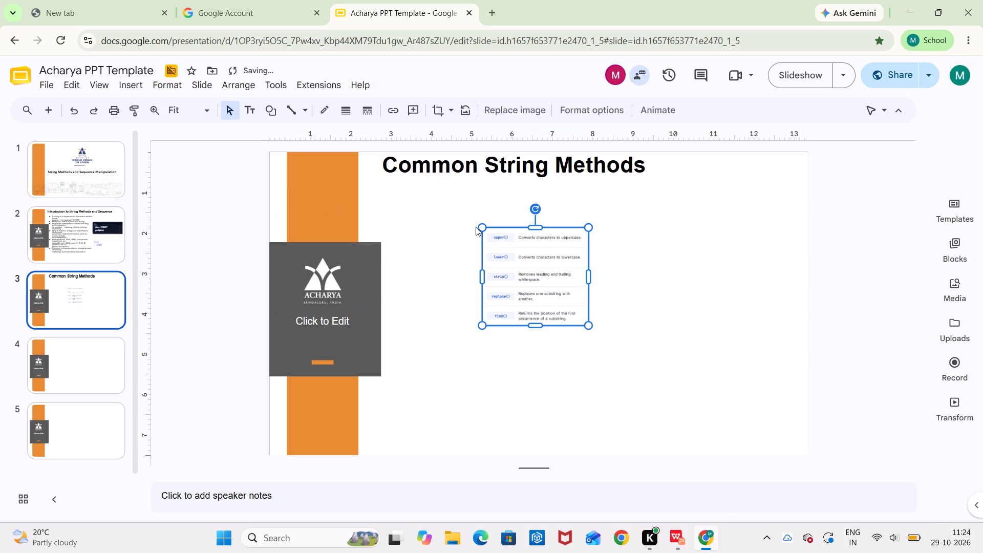
pyautogui.moveTo(484, 224); pyautogui.dragTo(421, 210)
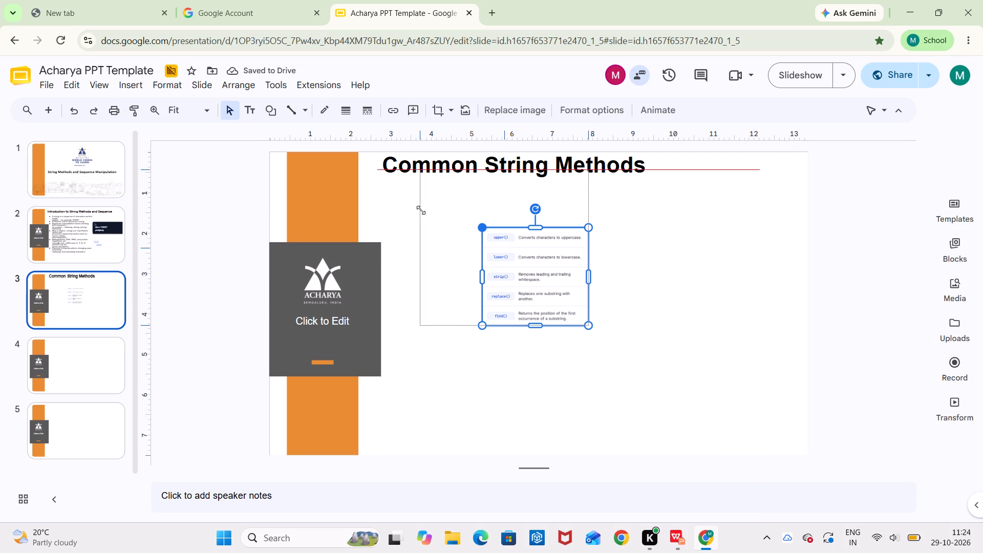
pyautogui.moveTo(421, 210); pyautogui.dragTo(435, 222)
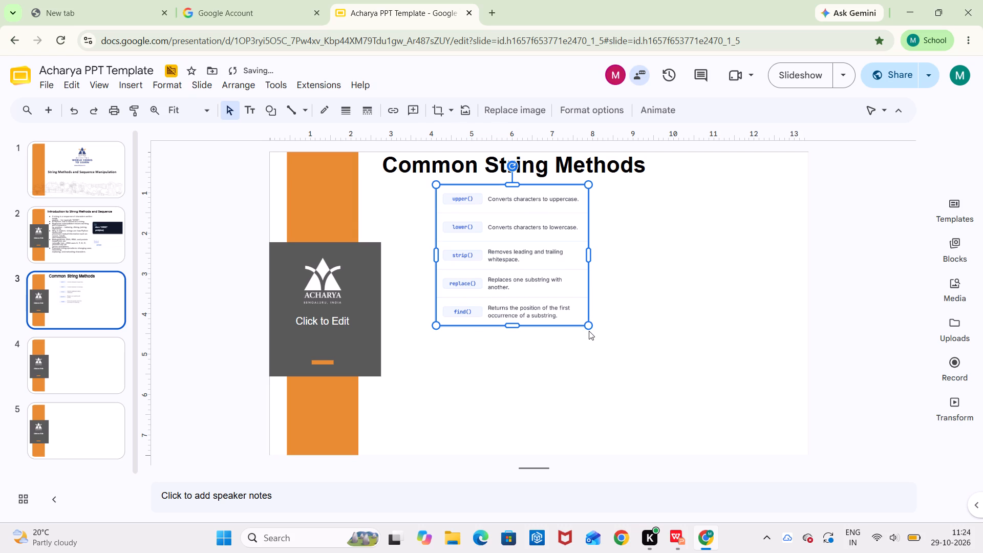
pyautogui.moveTo(589, 326); pyautogui.dragTo(801, 386)
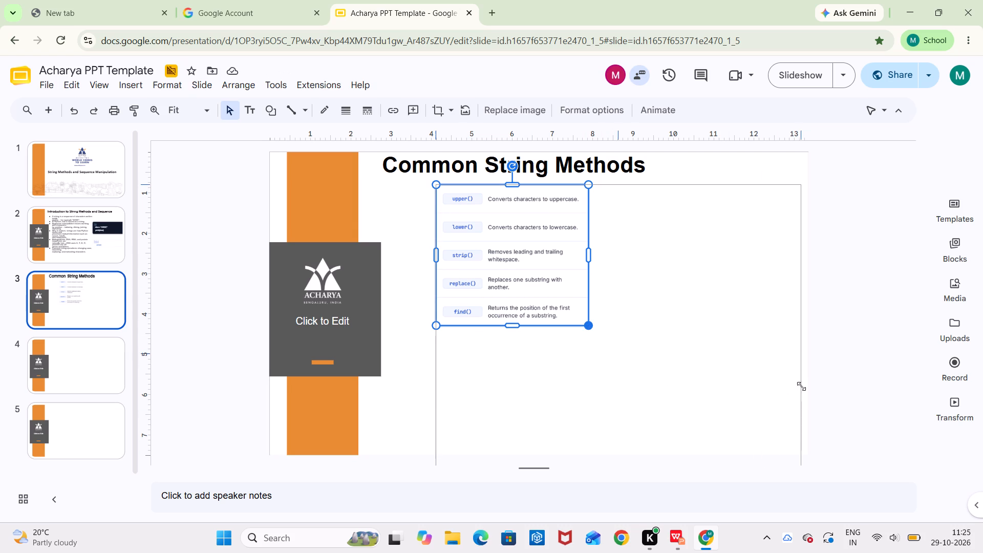
pyautogui.moveTo(801, 386); pyautogui.dragTo(799, 358)
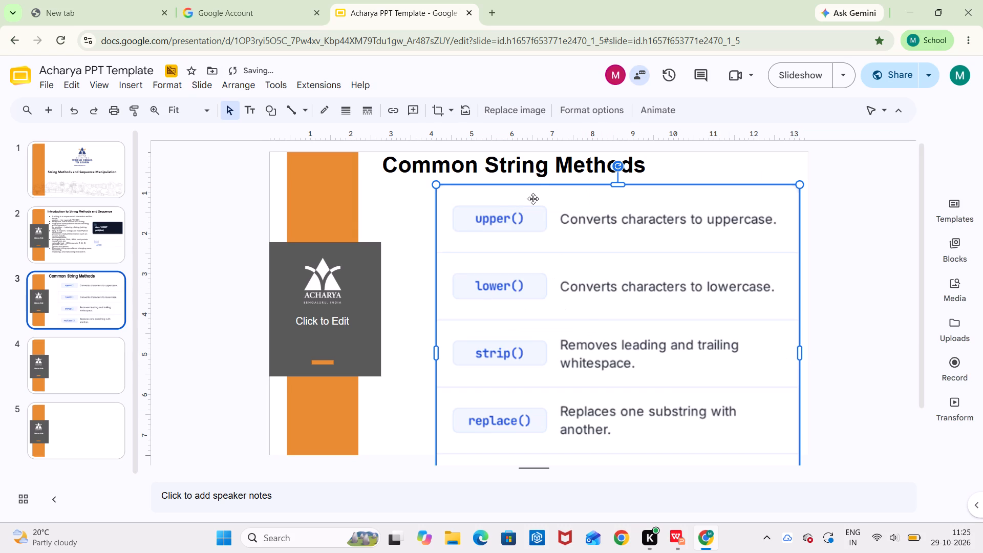
# Move the table picture beside the orange band, just below the title, and shrink it slightly.
pyautogui.moveTo(542, 184); pyautogui.dragTo(490, 183)
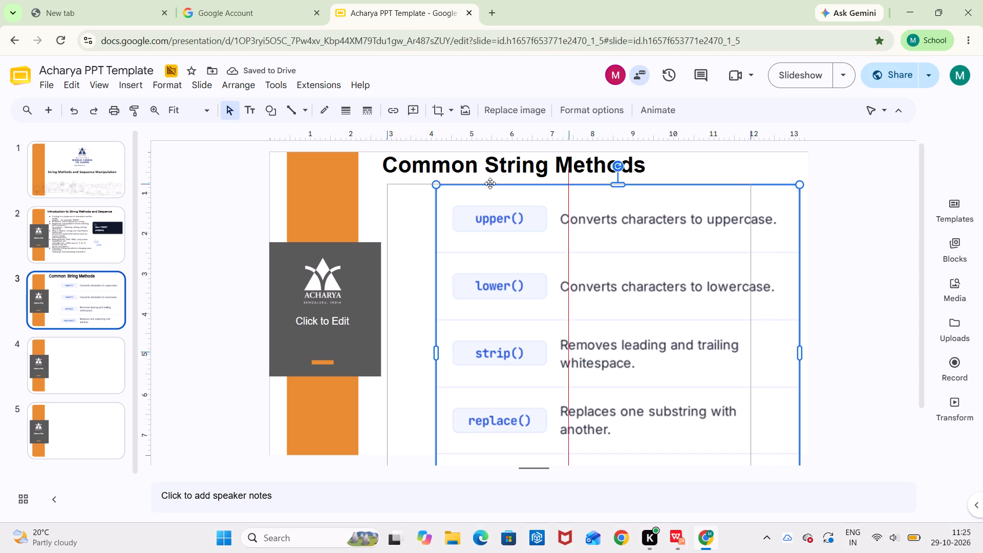
pyautogui.moveTo(490, 183); pyautogui.dragTo(472, 182)
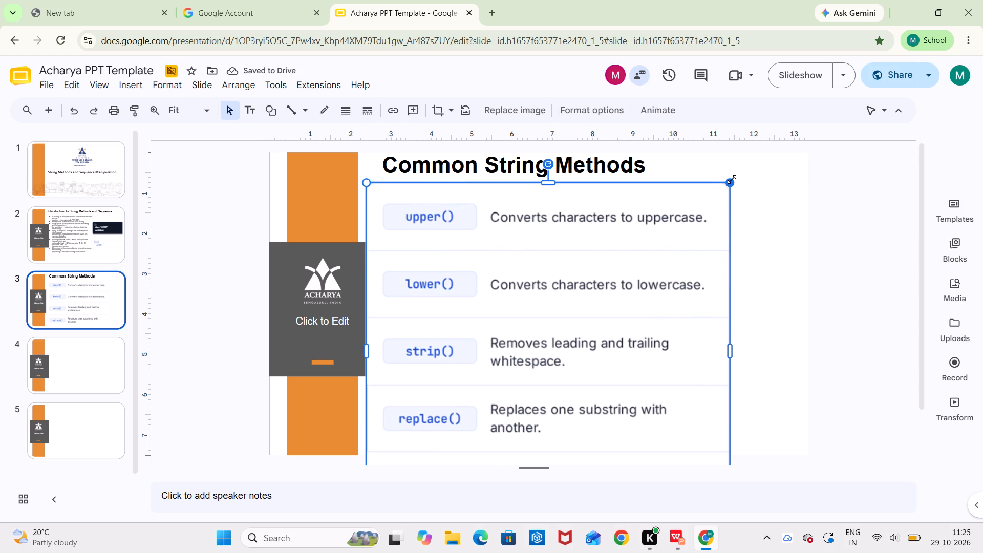
pyautogui.moveTo(732, 179); pyautogui.dragTo(713, 196)
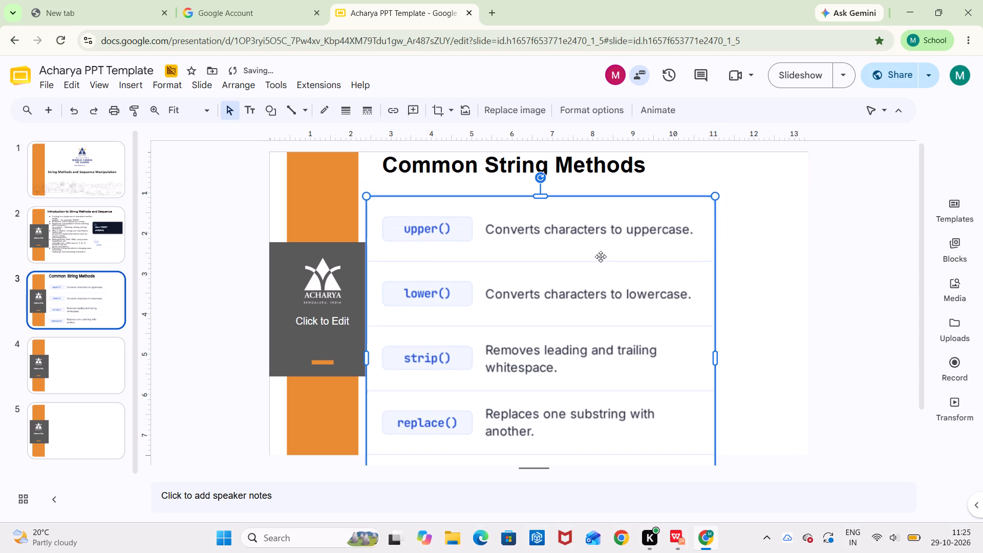
pyautogui.moveTo(608, 208); pyautogui.dragTo(602, 195)
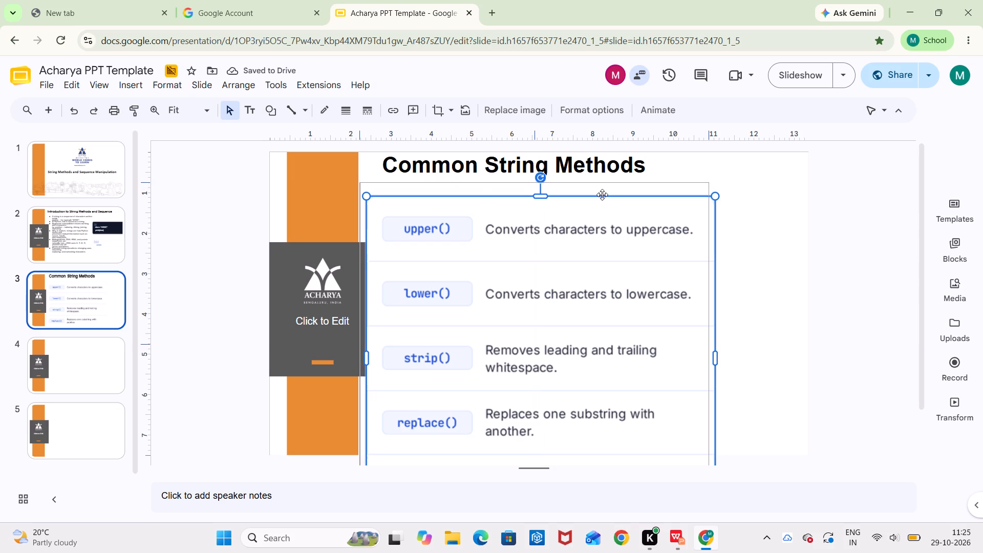
pyautogui.moveTo(602, 195); pyautogui.dragTo(602, 190)
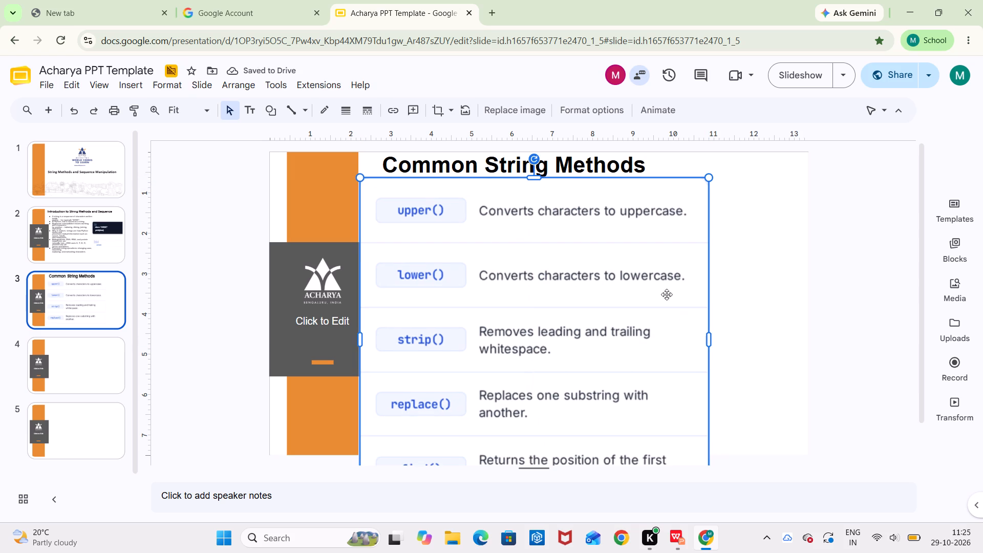
# Shrink the table picture so all five methods fit on the slide, placing it below the title beside the orange band.
pyautogui.moveTo(684, 187); pyautogui.dragTo(678, 138)
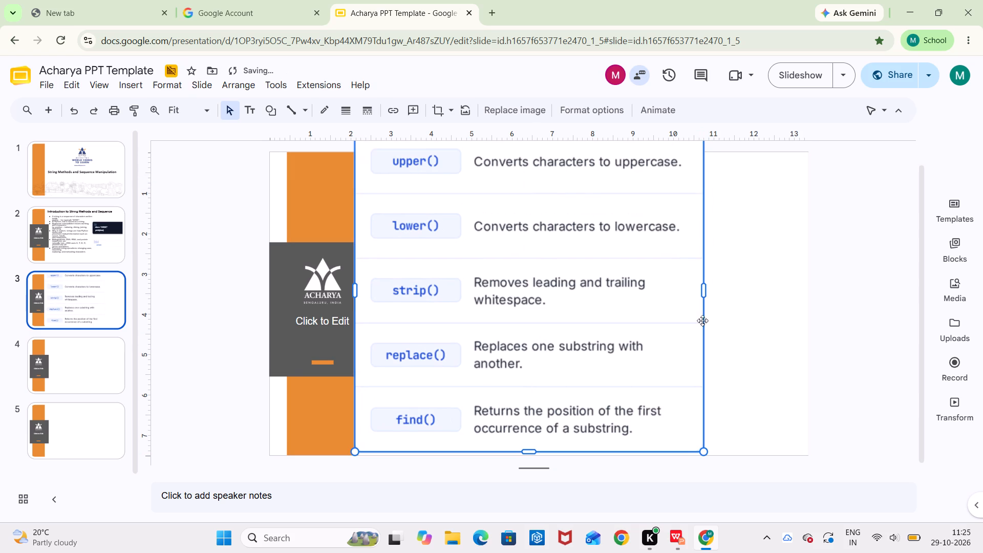
pyautogui.moveTo(701, 452); pyautogui.dragTo(669, 423)
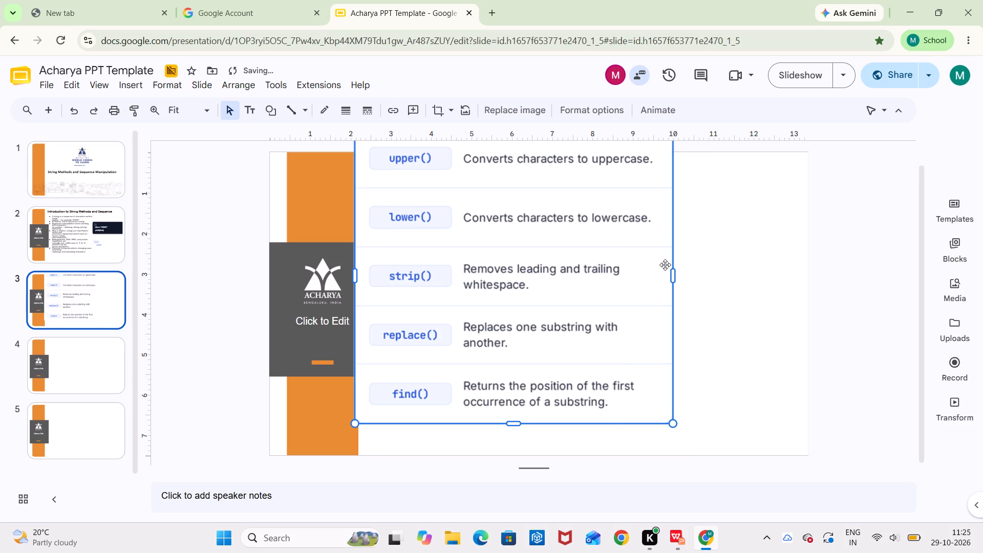
pyautogui.moveTo(665, 265); pyautogui.dragTo(664, 294)
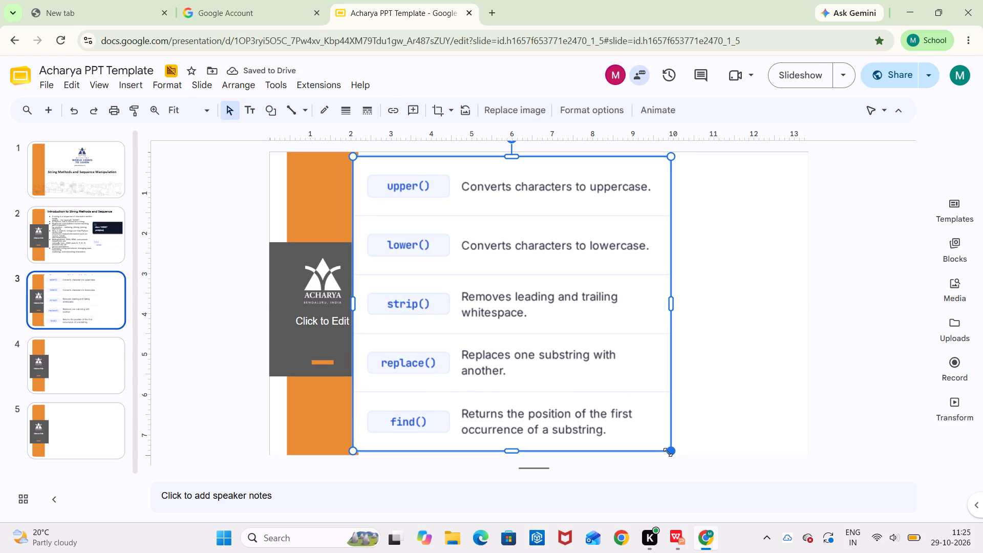
pyautogui.moveTo(668, 452); pyautogui.dragTo(646, 427)
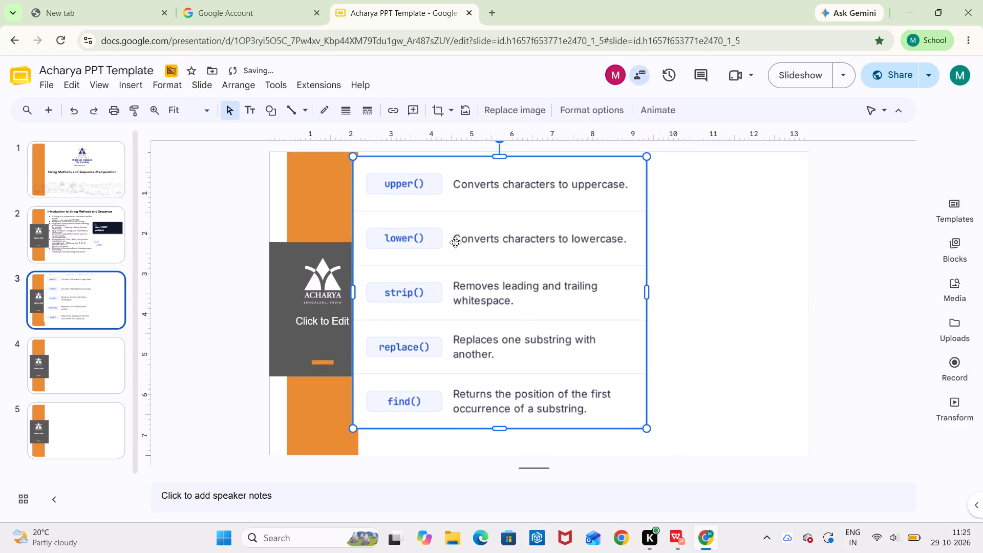
pyautogui.scroll(-1, 451, 222)
pyautogui.moveTo(464, 178); pyautogui.dragTo(473, 207)
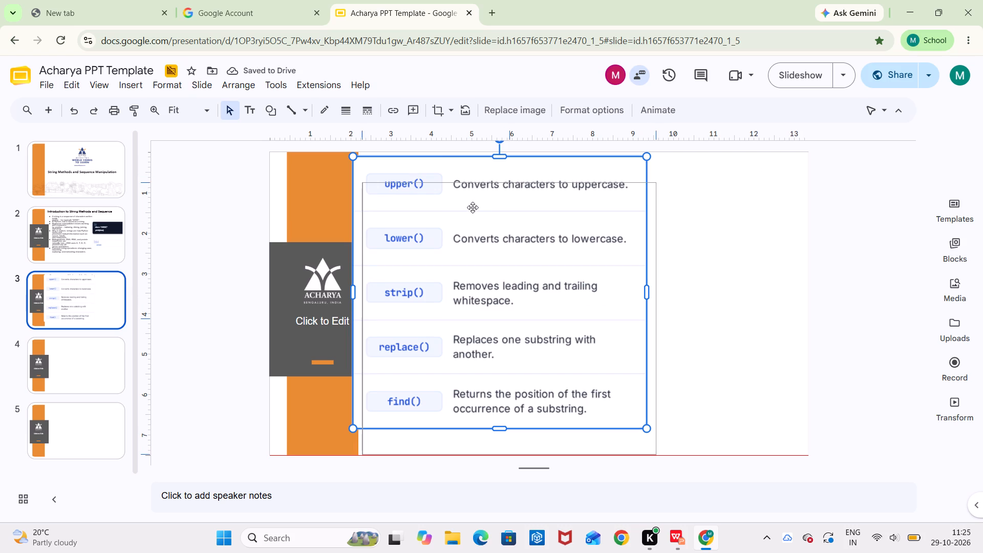
pyautogui.moveTo(473, 207); pyautogui.dragTo(469, 208)
pyautogui.scroll(1, 508, 279)
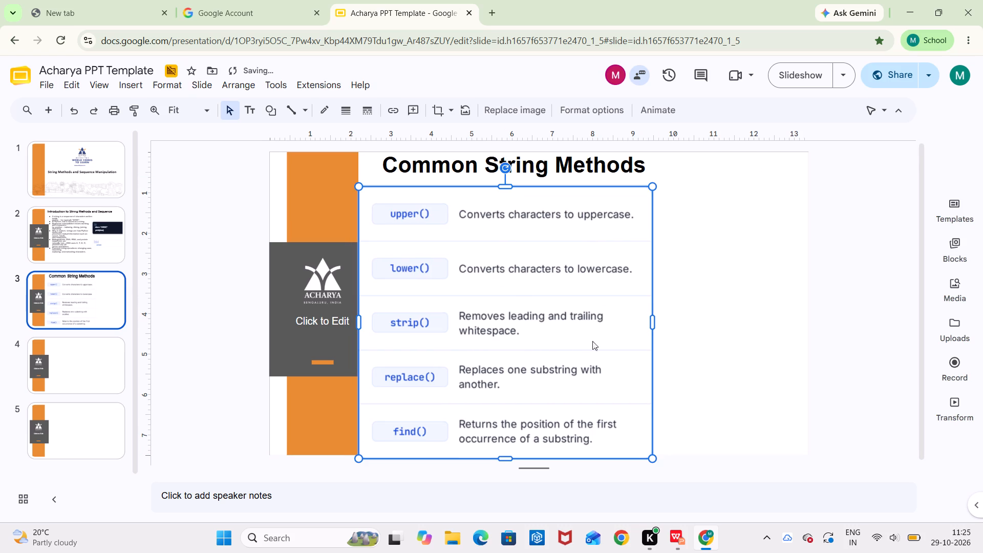
pyautogui.click(652, 455)
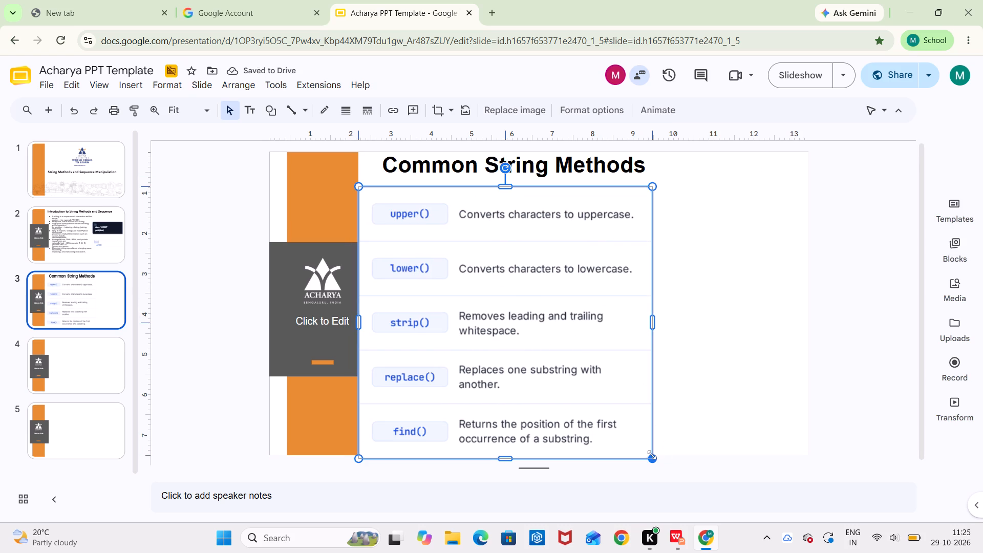
pyautogui.click(717, 398)
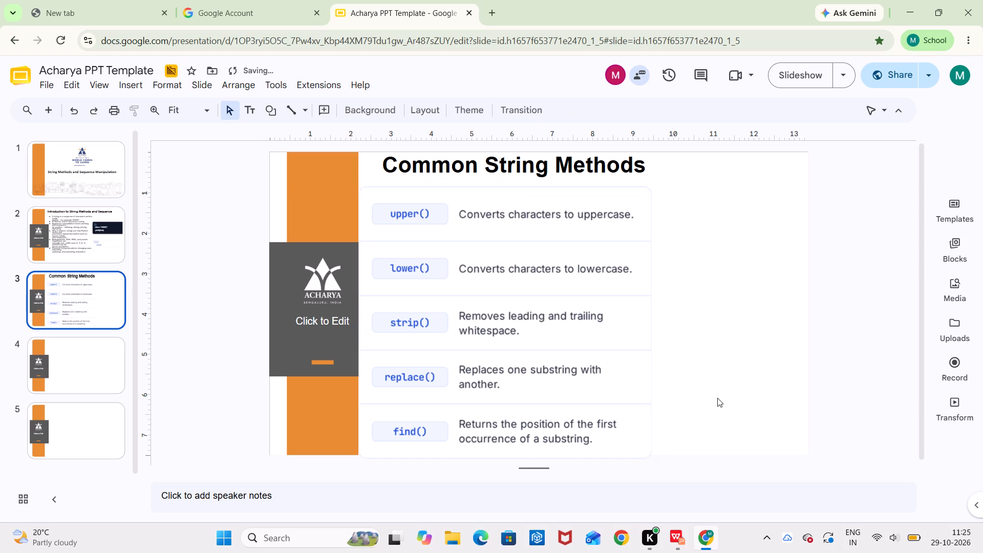
pyautogui.scroll(-1, 665, 306)
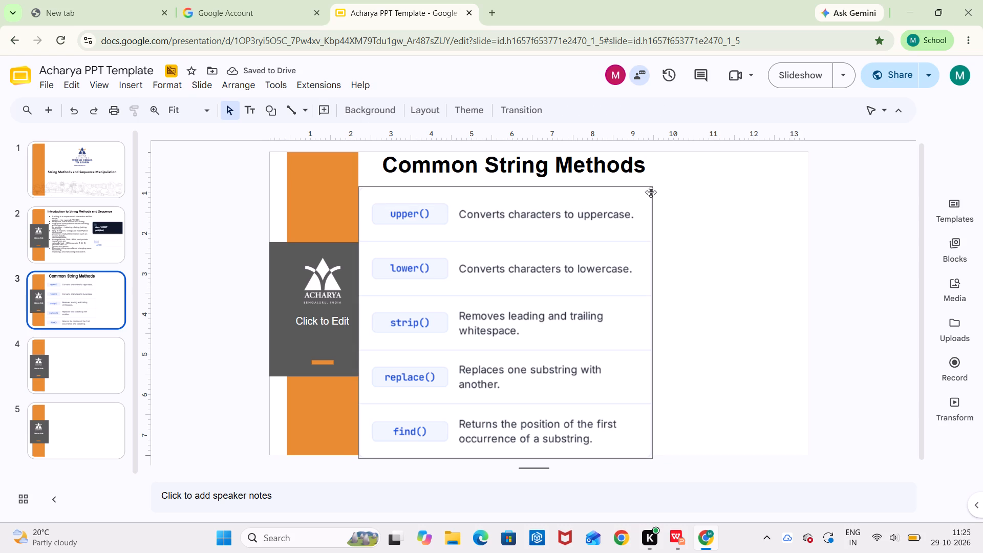
pyautogui.scroll(1, 635, 264)
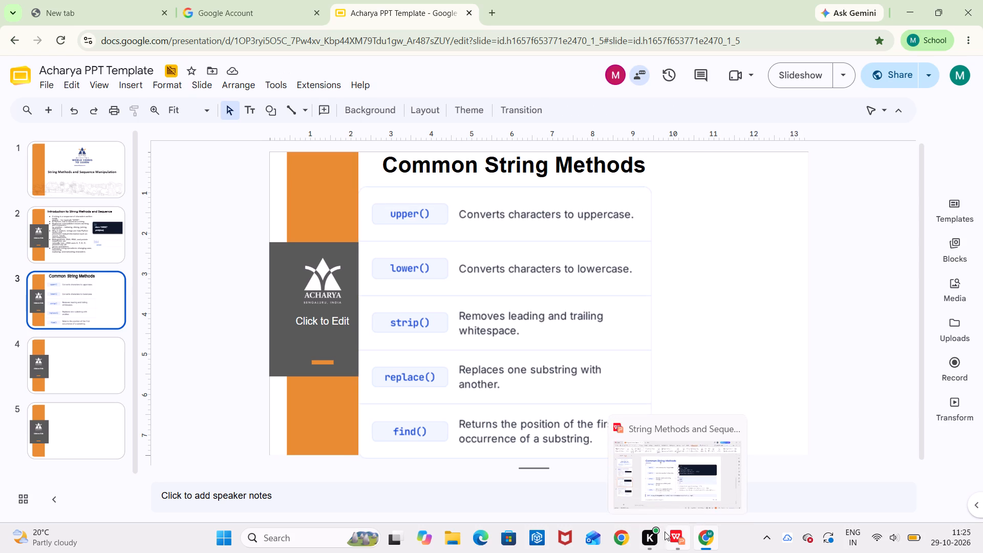
# Switch to WPS Office and copy the dark rounded background shape of the Code block on the Common String Methods slide.
pyautogui.click(676, 539)
pyautogui.click(636, 195)
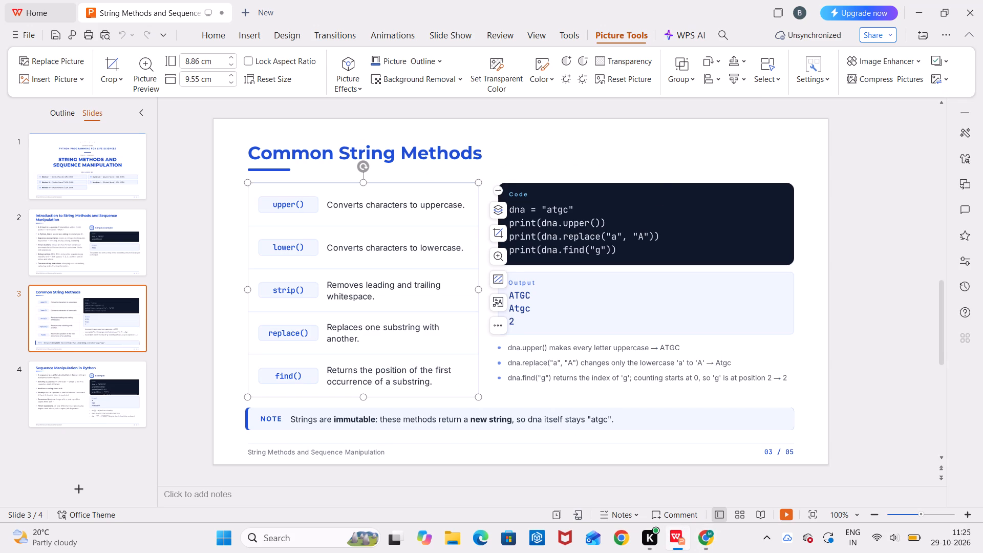
pyautogui.click(791, 264)
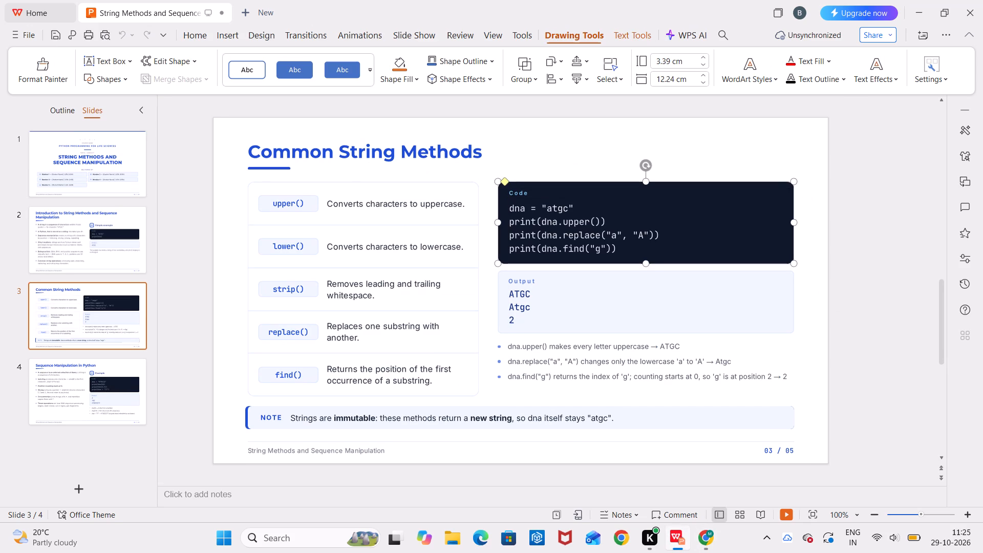
pyautogui.rightClick(783, 257)
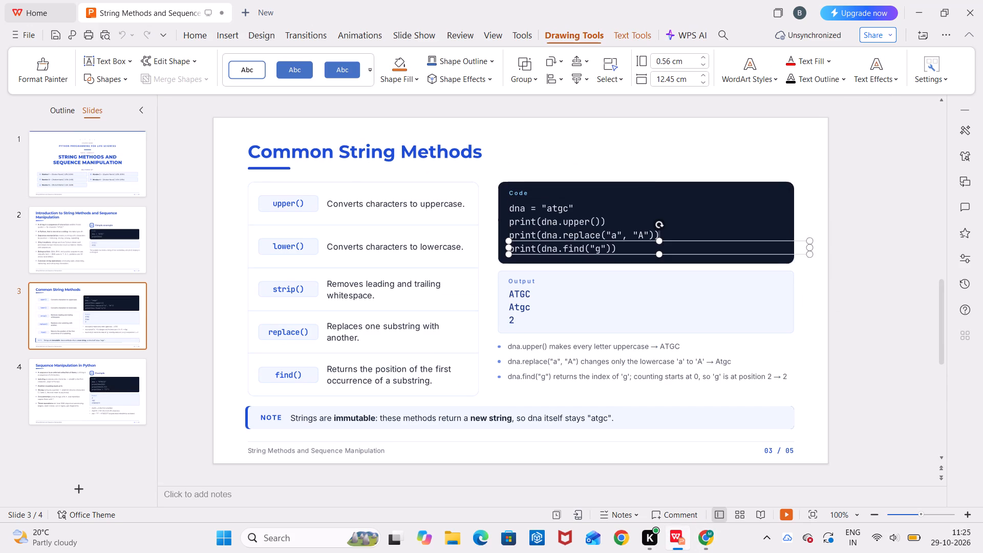
pyautogui.click(618, 148)
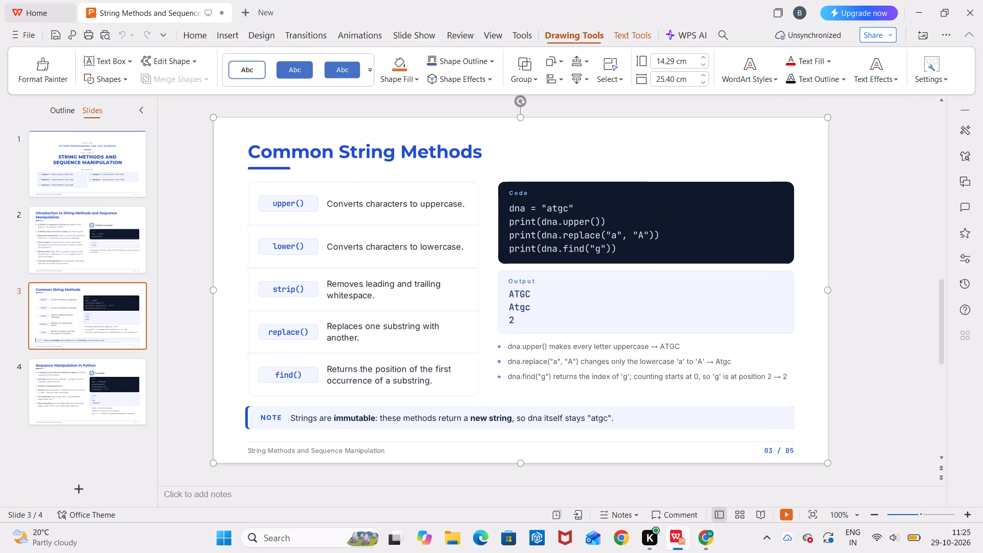
pyautogui.click(618, 187)
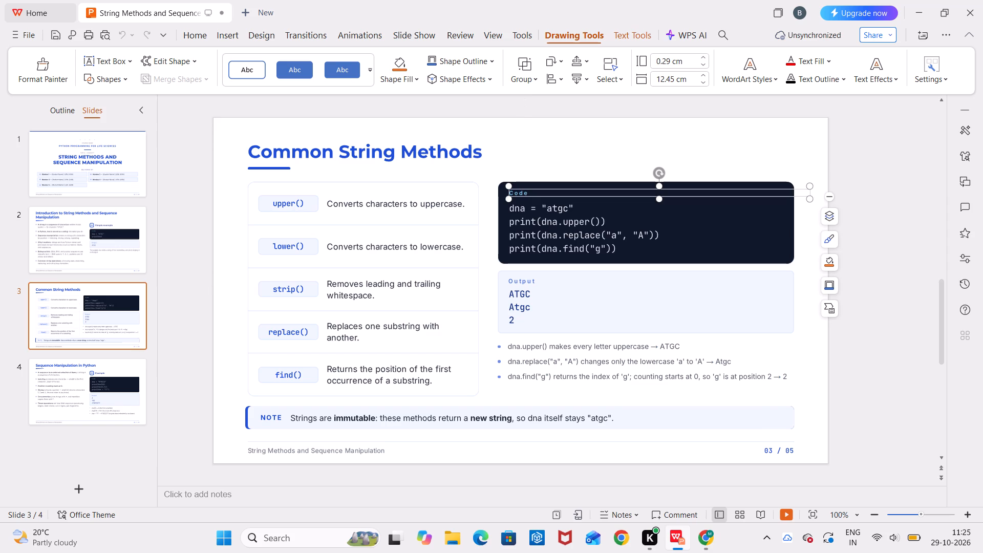
pyautogui.click(818, 300)
pyautogui.click(796, 129)
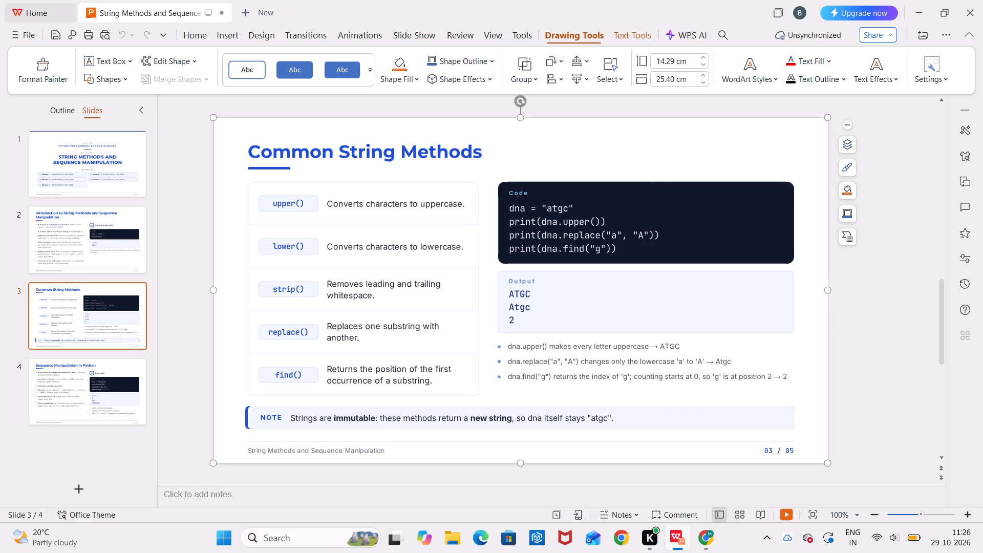
pyautogui.click(792, 192)
pyautogui.click(794, 258)
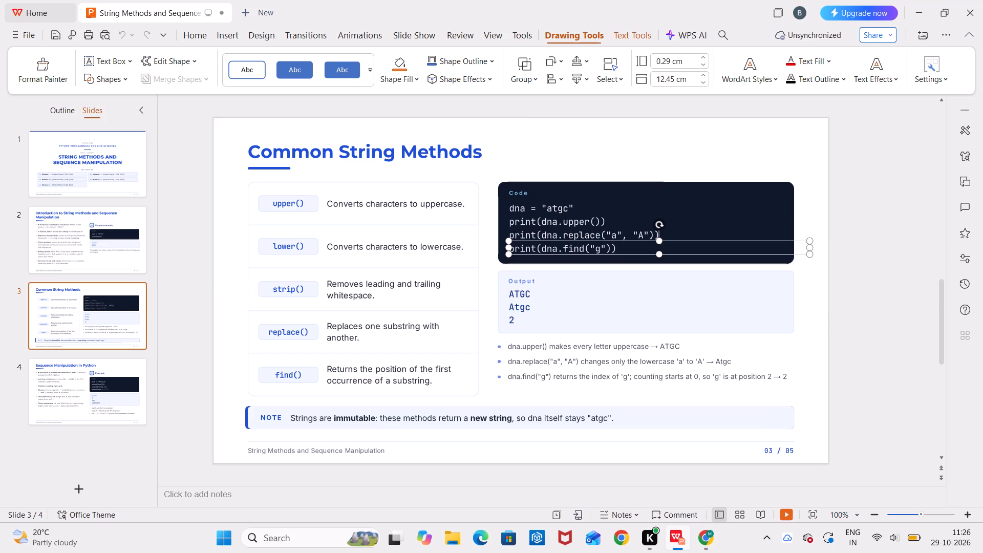
pyautogui.click(505, 184)
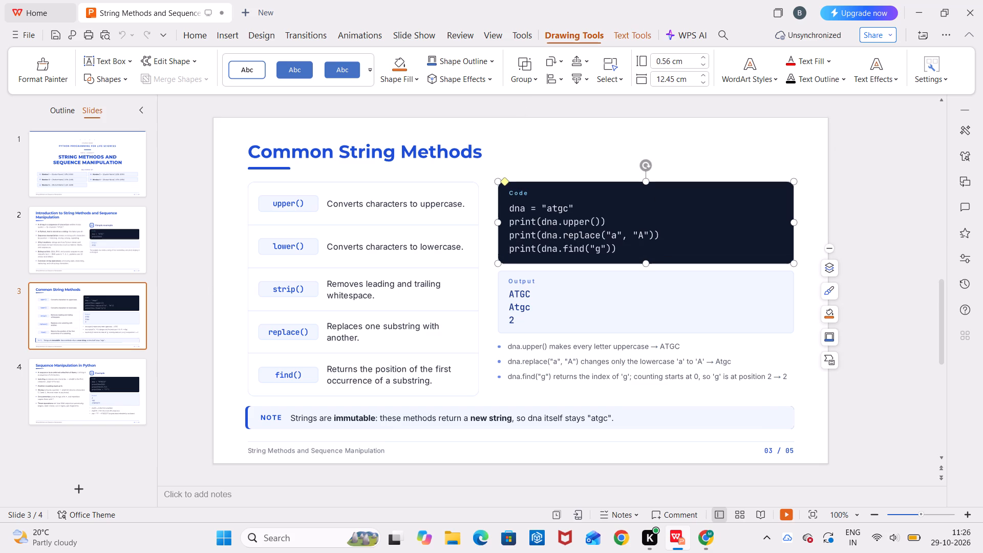
pyautogui.rightClick(505, 184)
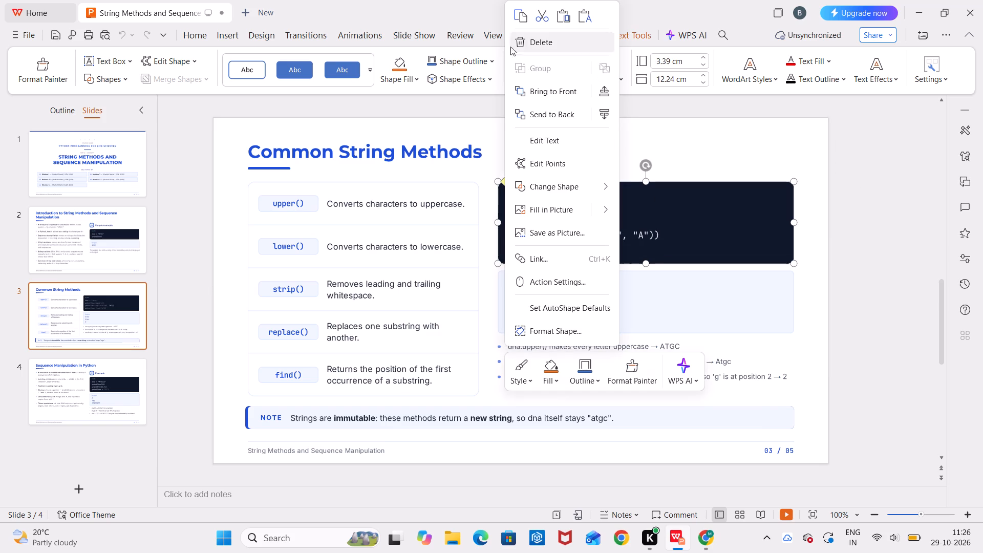
pyautogui.click(518, 19)
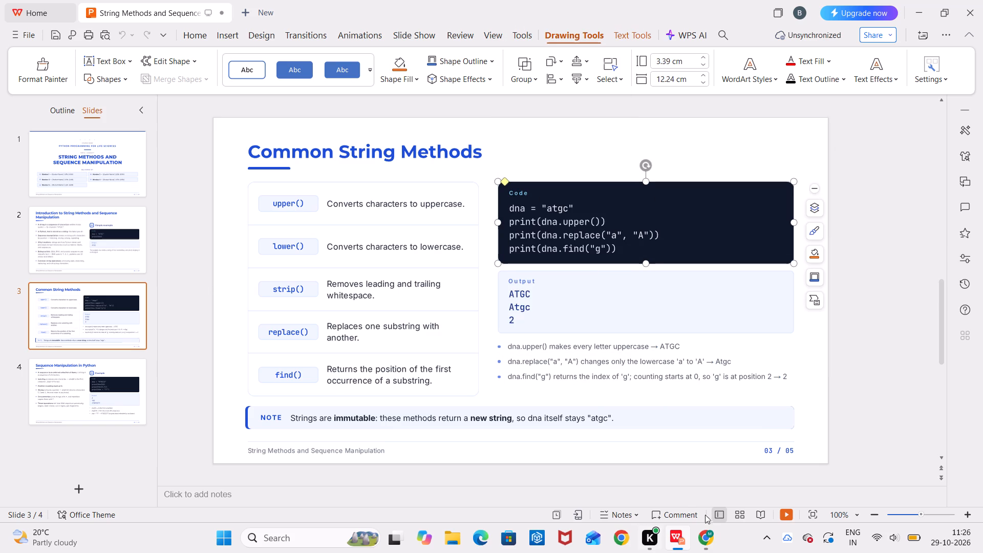
# In Google Slides, paste the dark code shape onto the Common String Methods slide and move it beside the upper() row, just below title level.
pyautogui.click(705, 544)
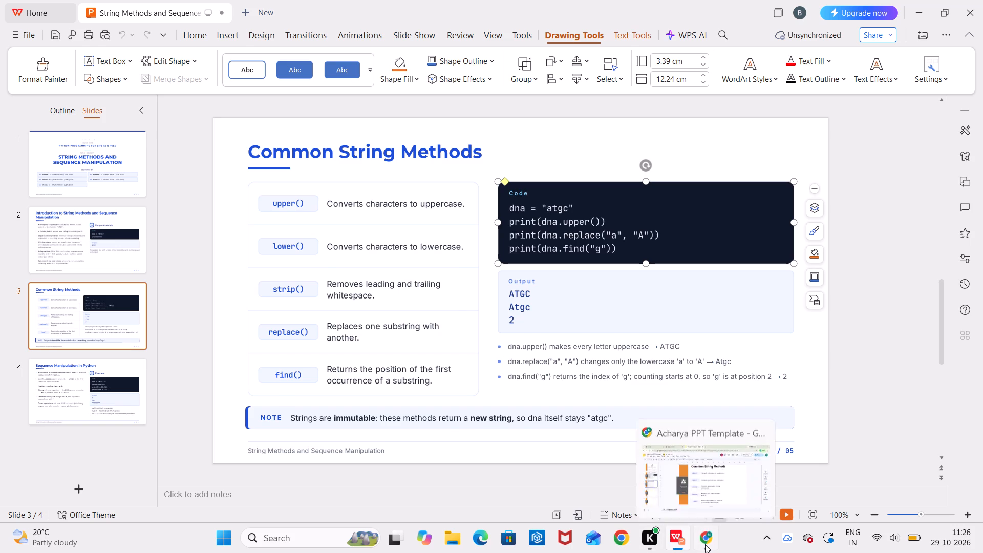
pyautogui.click(771, 241)
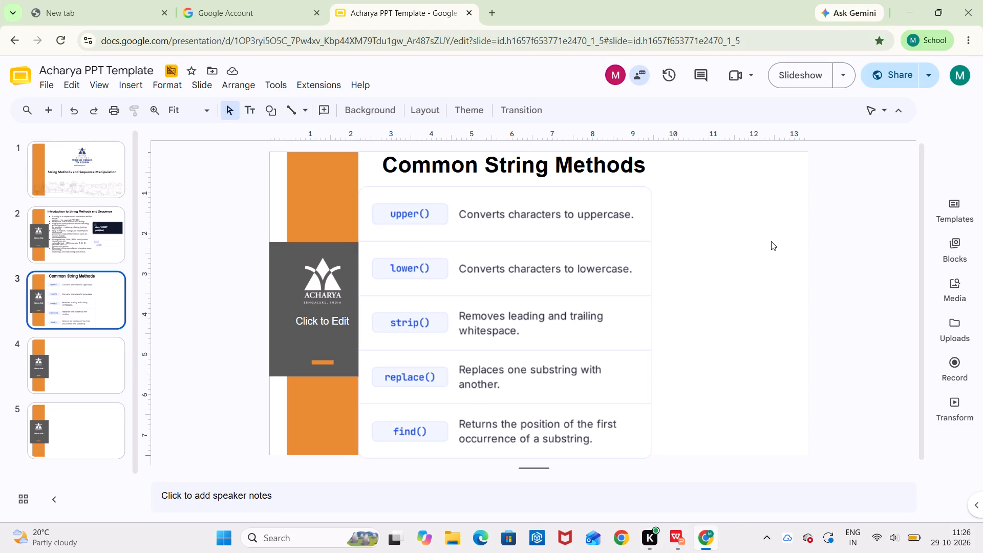
pyautogui.hotkey('ctrl', 'v')
pyautogui.hotkey('ctrl', 'space')
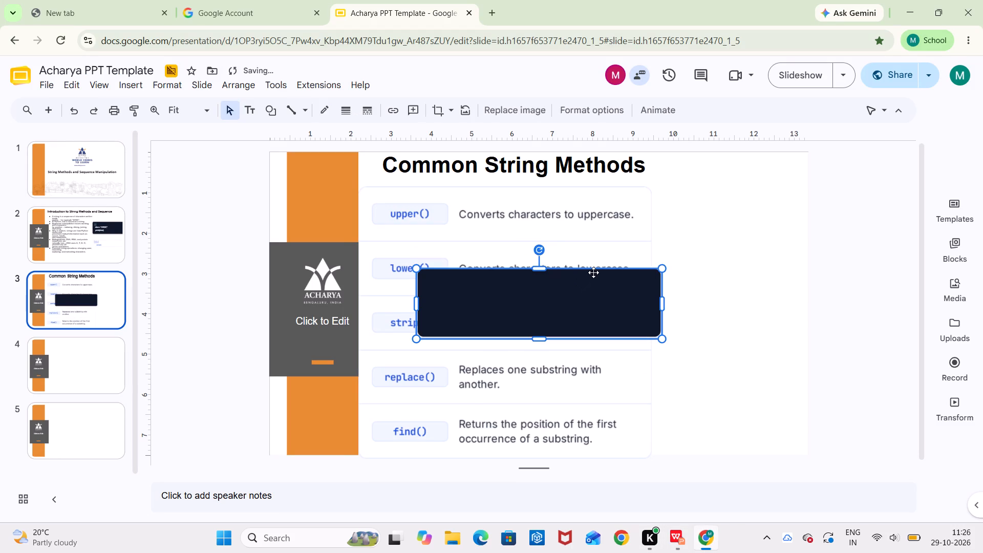
pyautogui.moveTo(593, 272); pyautogui.dragTo(785, 187)
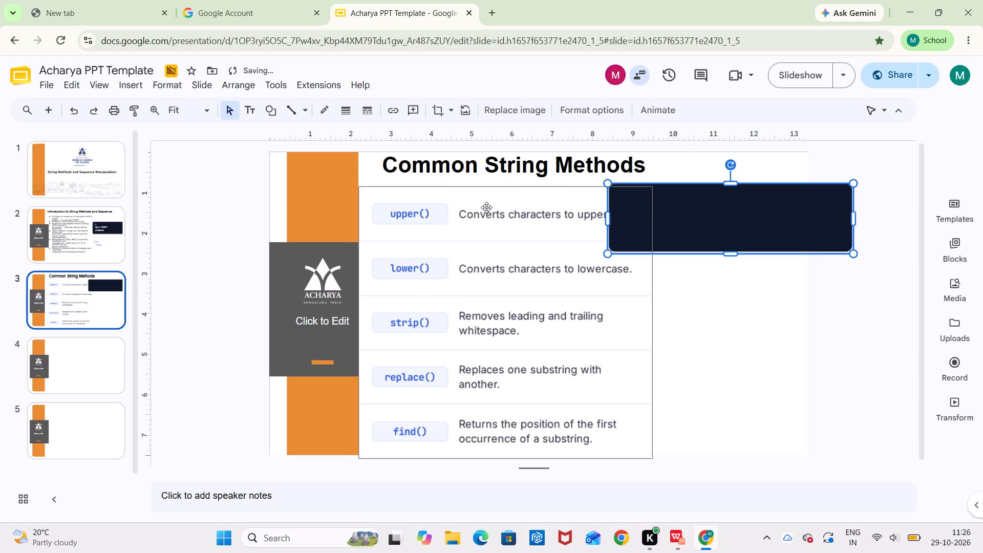
# Resize the methods table picture, narrowing it from its outer edge so its descriptions clear more of the dark code box.
pyautogui.click(579, 223)
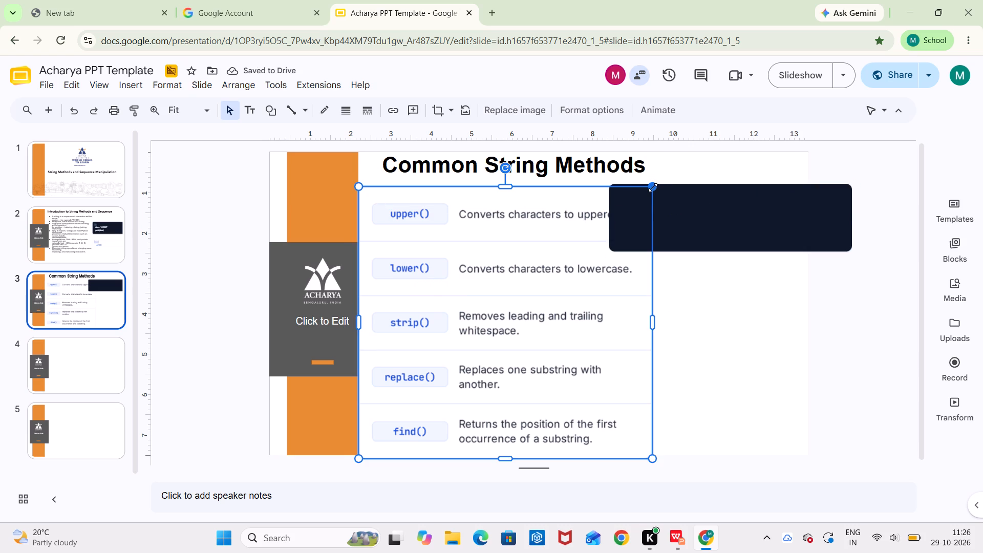
pyautogui.moveTo(653, 187); pyautogui.dragTo(606, 189)
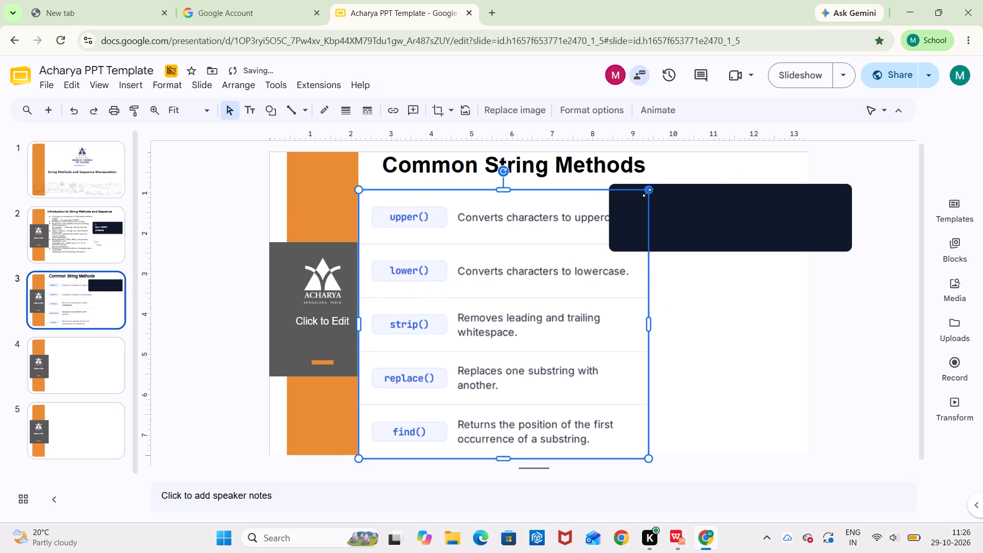
pyautogui.moveTo(647, 193); pyautogui.dragTo(594, 181)
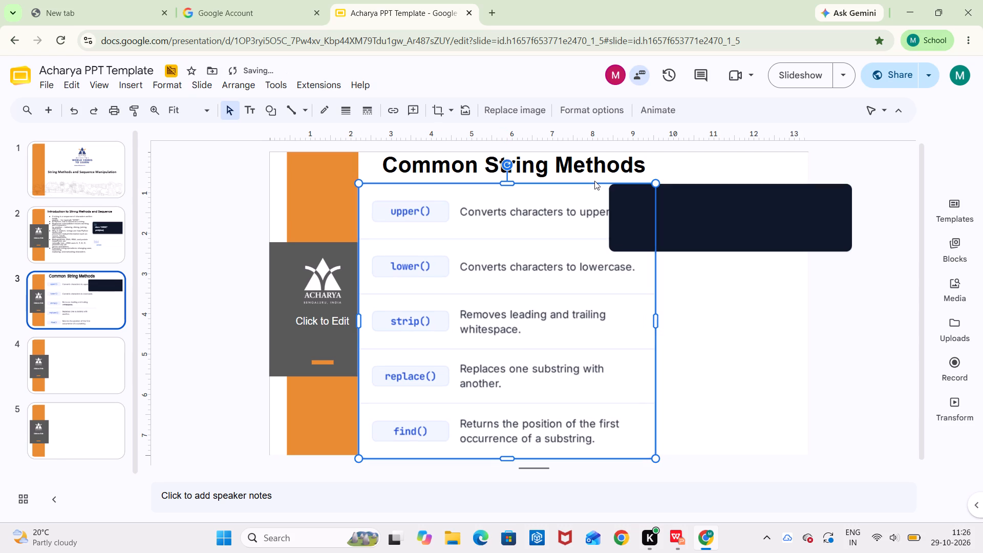
pyautogui.moveTo(654, 325); pyautogui.dragTo(628, 324)
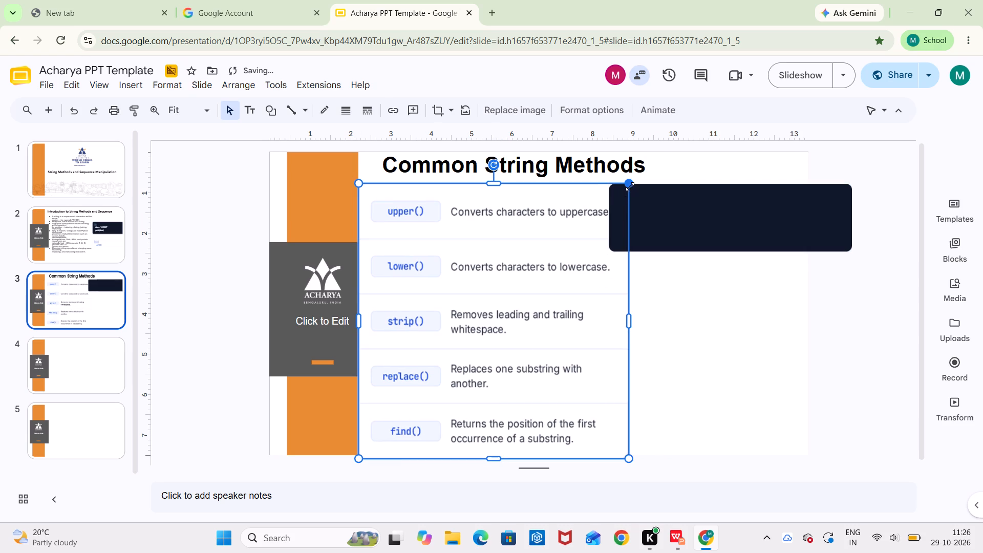
pyautogui.click(630, 184)
# Narrow the dark code box from the side facing the table so that it no longer overlaps the methods table.
pyautogui.click(653, 187)
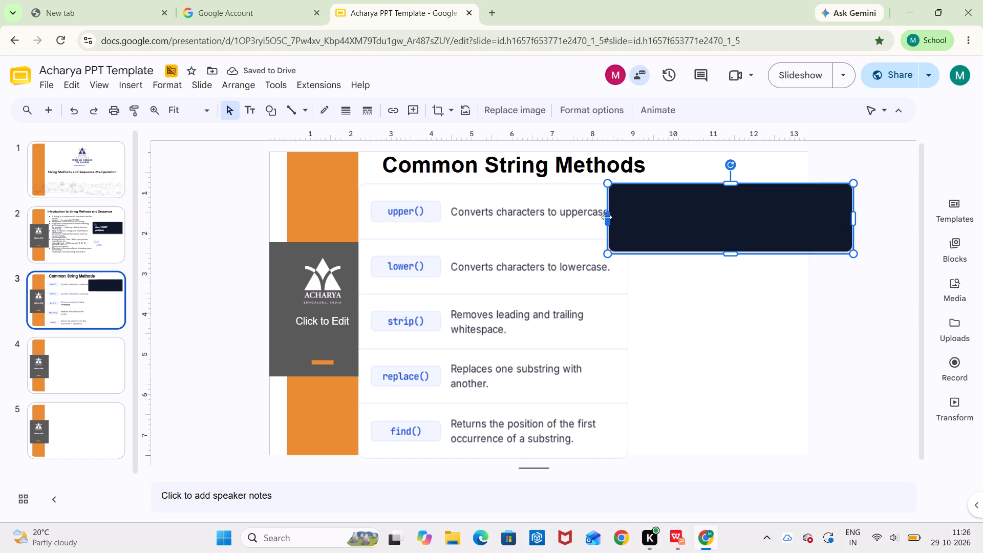
pyautogui.moveTo(607, 217); pyautogui.dragTo(645, 209)
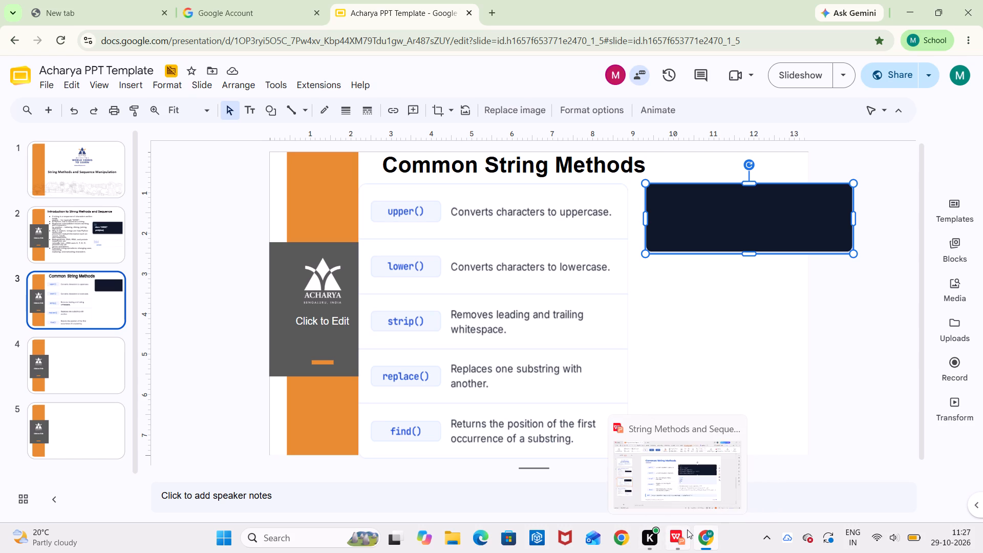
# Switch to WPS Office and copy the small "Code" label text box at the top of the dark code block.
pyautogui.click(676, 544)
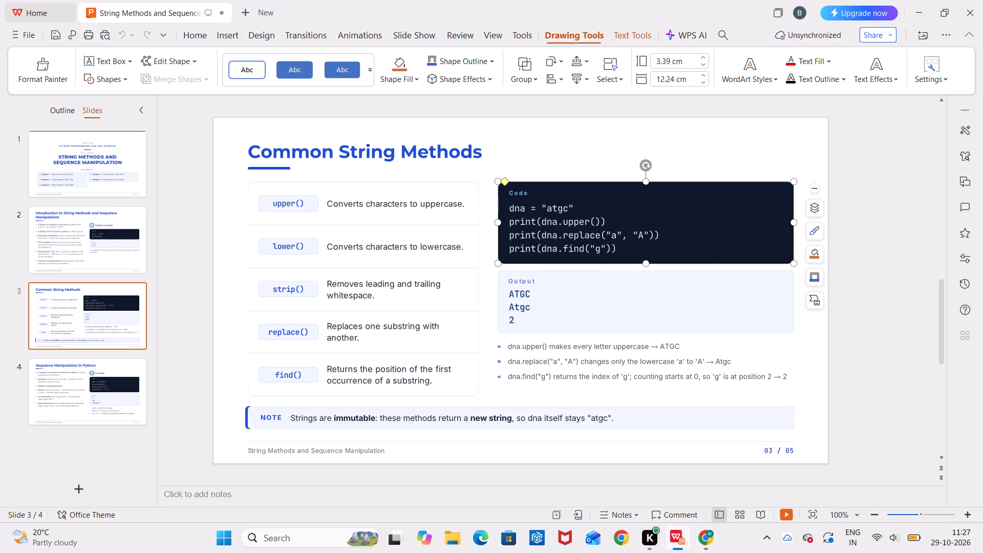
pyautogui.click(512, 208)
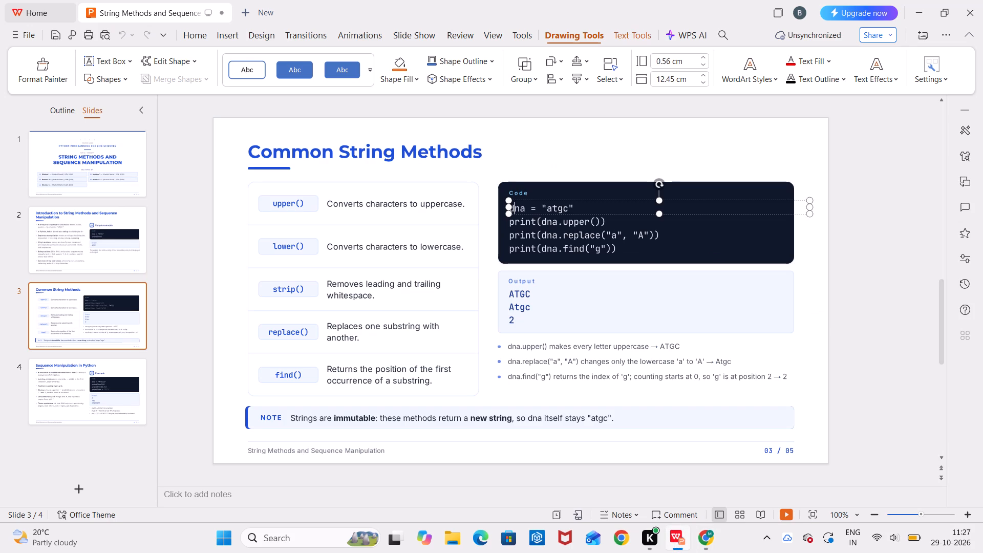
pyautogui.click(522, 191)
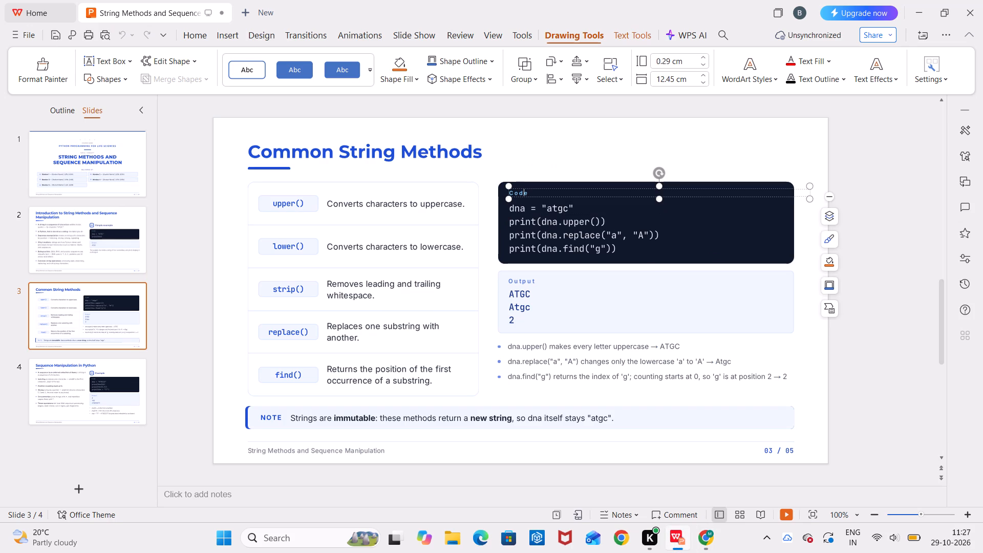
pyautogui.click(528, 192)
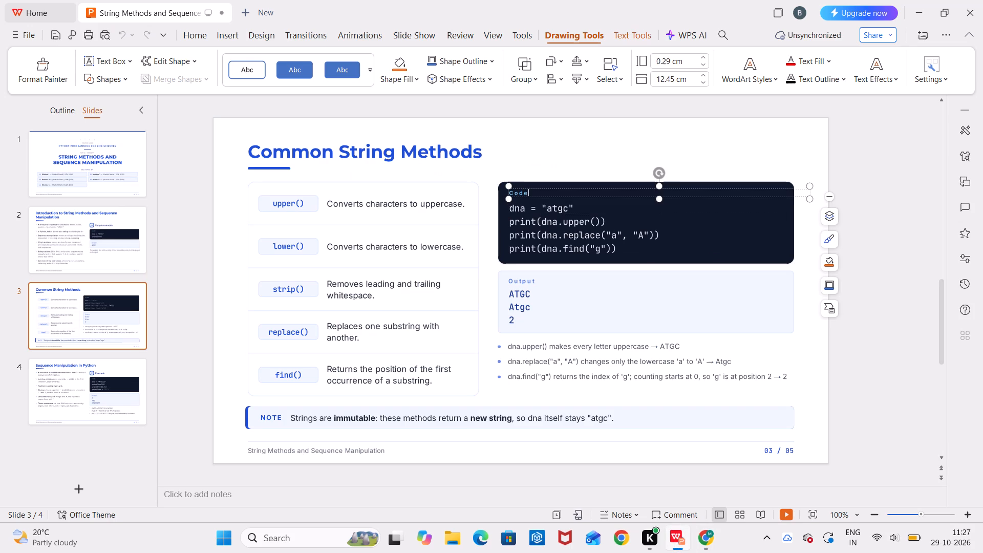
pyautogui.click(528, 200)
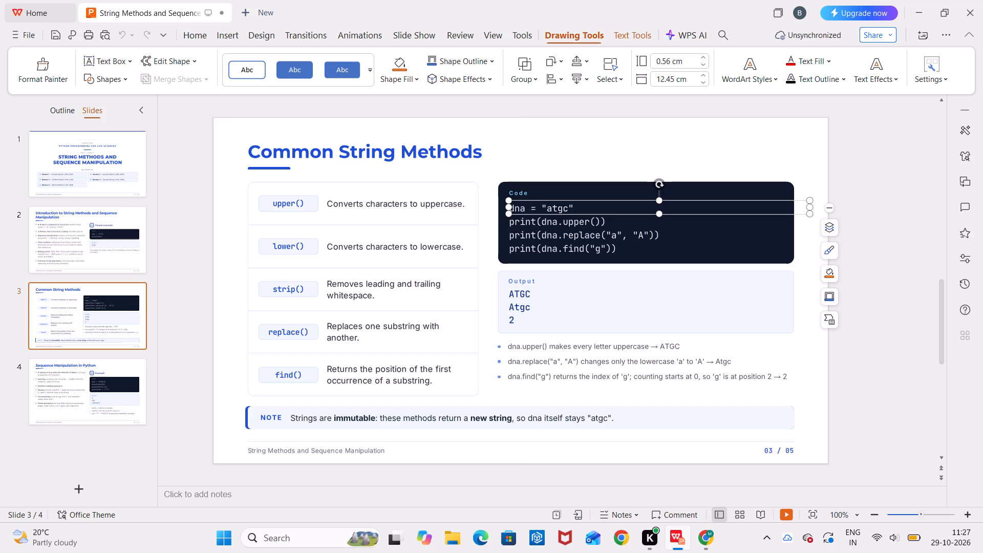
pyautogui.click(512, 149)
pyautogui.click(514, 196)
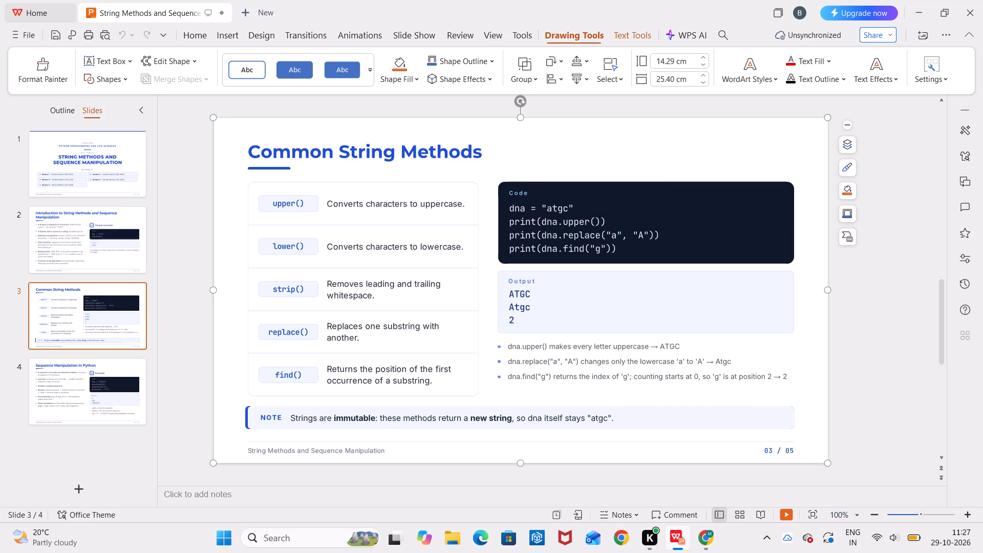
pyautogui.press('Left')
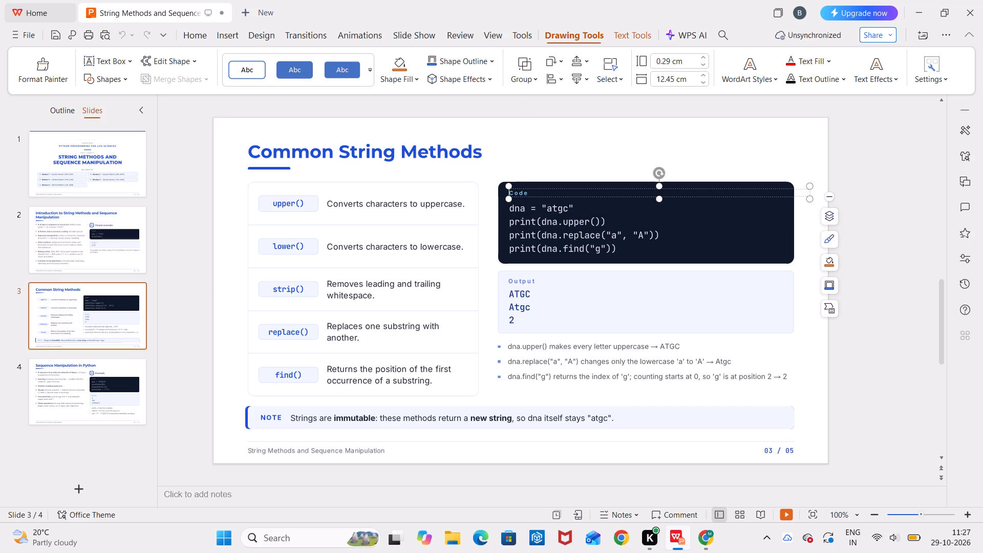
pyautogui.moveTo(512, 194); pyautogui.dragTo(674, 257)
pyautogui.click(565, 118)
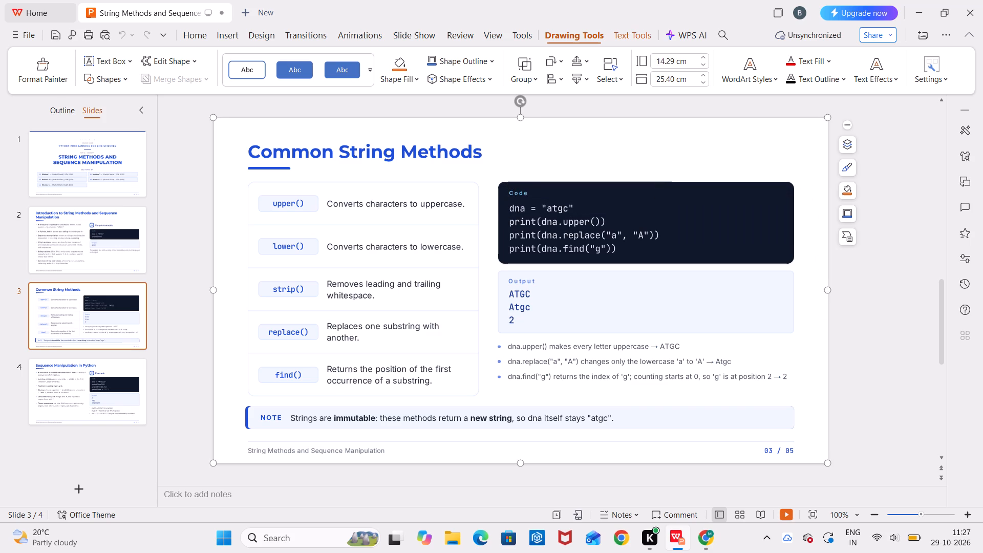
pyautogui.rightClick(570, 192)
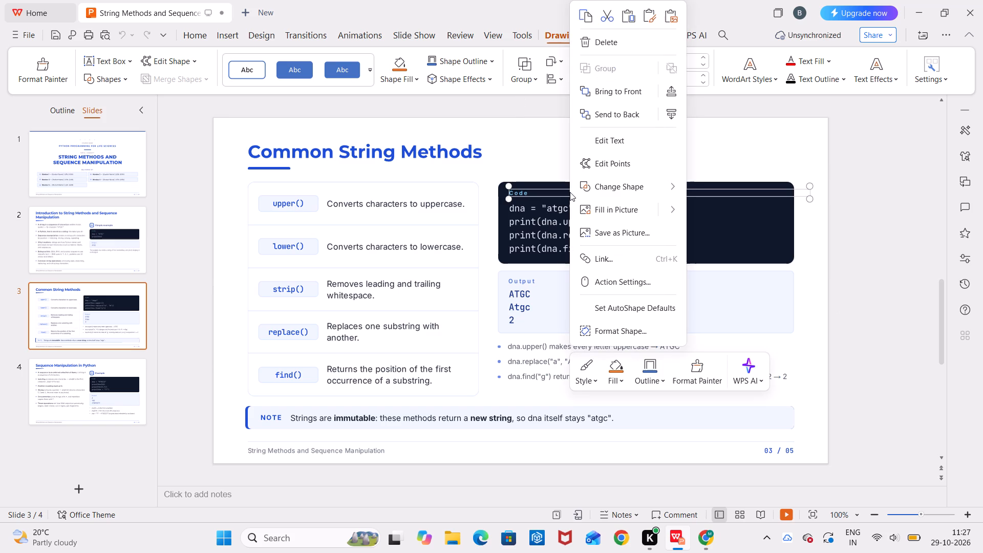
pyautogui.click(588, 20)
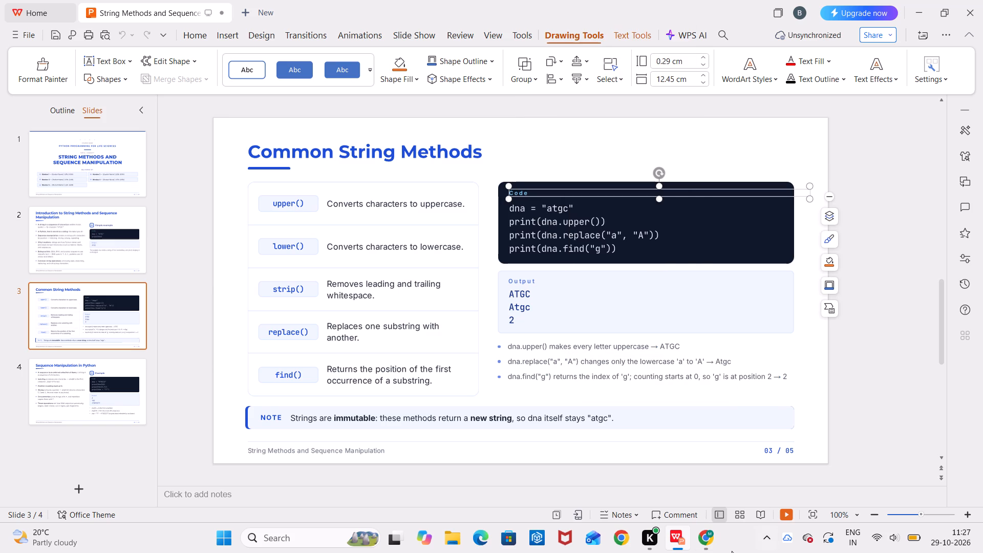
# In Google Slides, paste the "Code" label and move it onto the dark code box, along its upper edge.
pyautogui.click(707, 539)
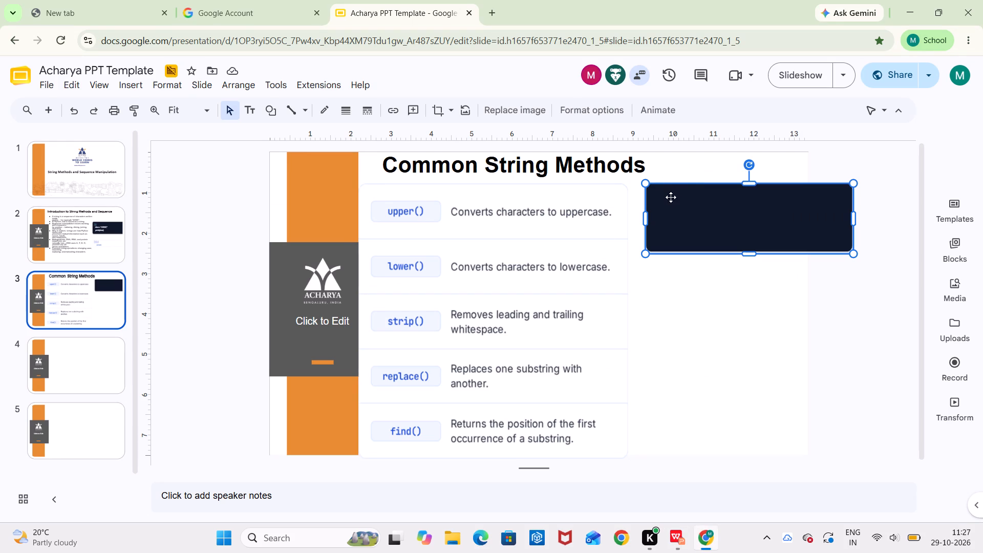
pyautogui.click(668, 201)
pyautogui.hotkey('ctrl', 'v')
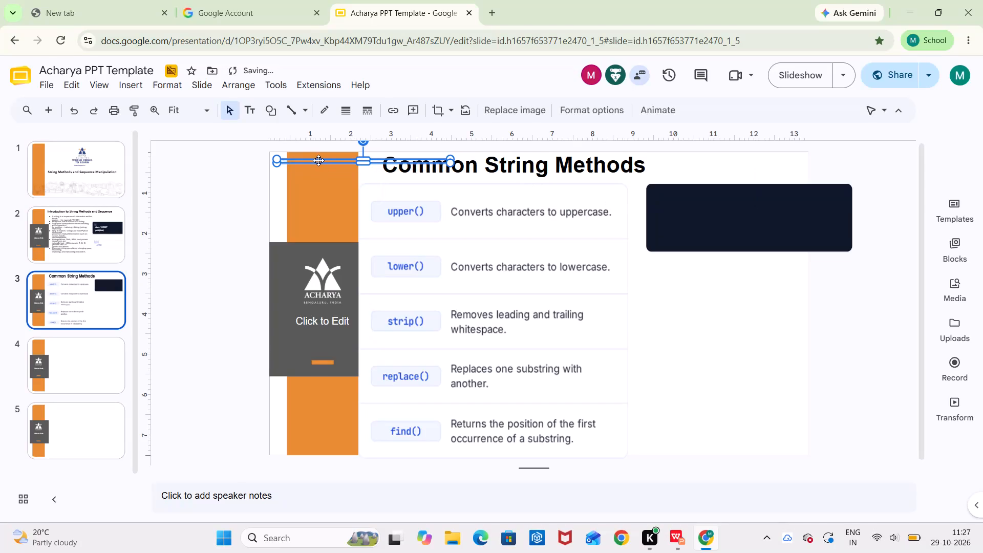
pyautogui.moveTo(318, 160); pyautogui.dragTo(698, 190)
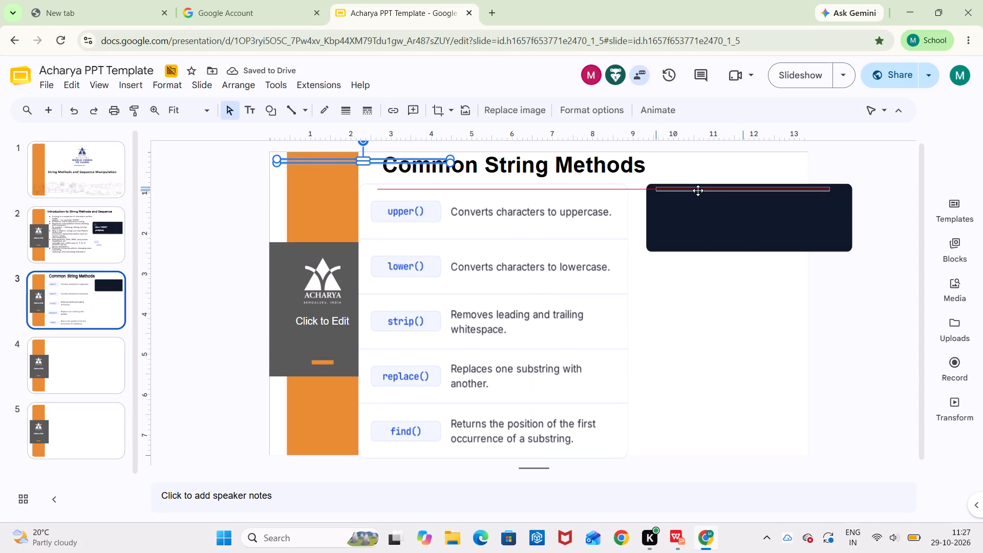
# Move the "Code" label into the dark code box's upper-left corner and enlarge it until its text is readable.
pyautogui.moveTo(698, 190); pyautogui.dragTo(710, 297)
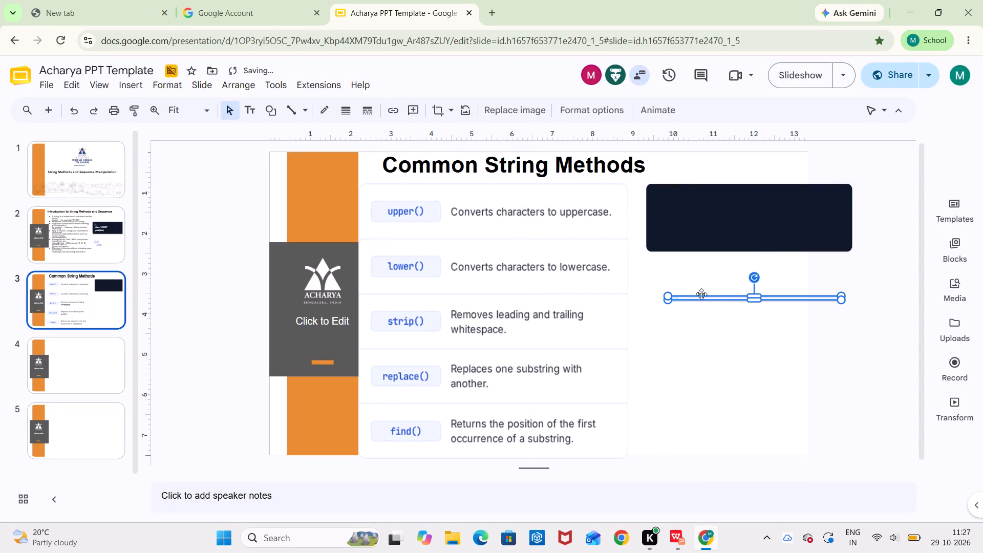
pyautogui.click(697, 293)
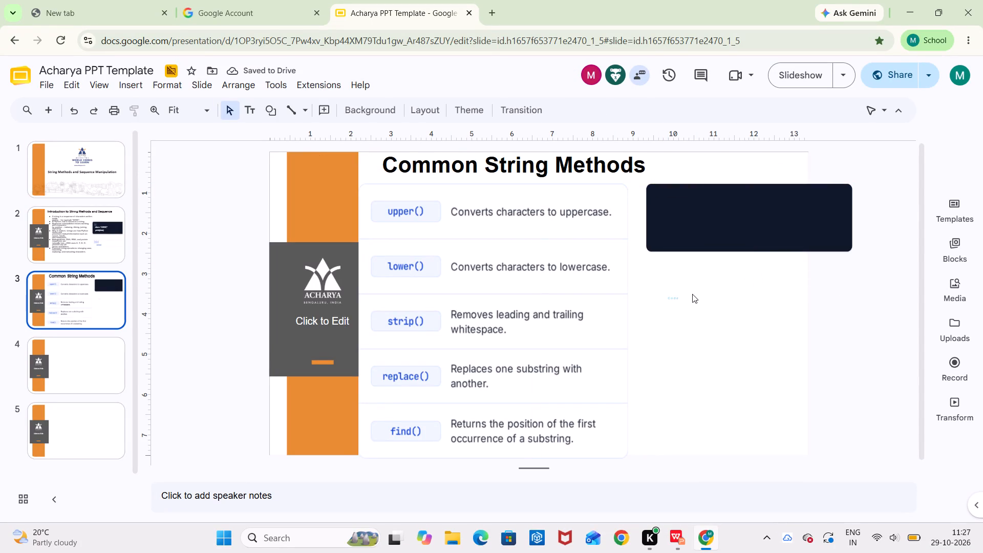
pyautogui.moveTo(691, 297); pyautogui.dragTo(687, 198)
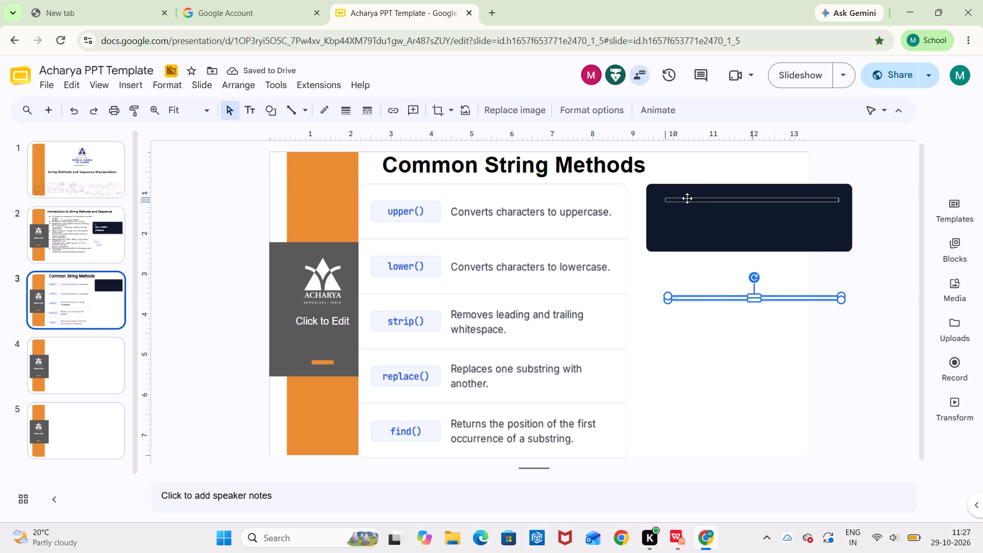
pyautogui.moveTo(687, 198); pyautogui.dragTo(676, 194)
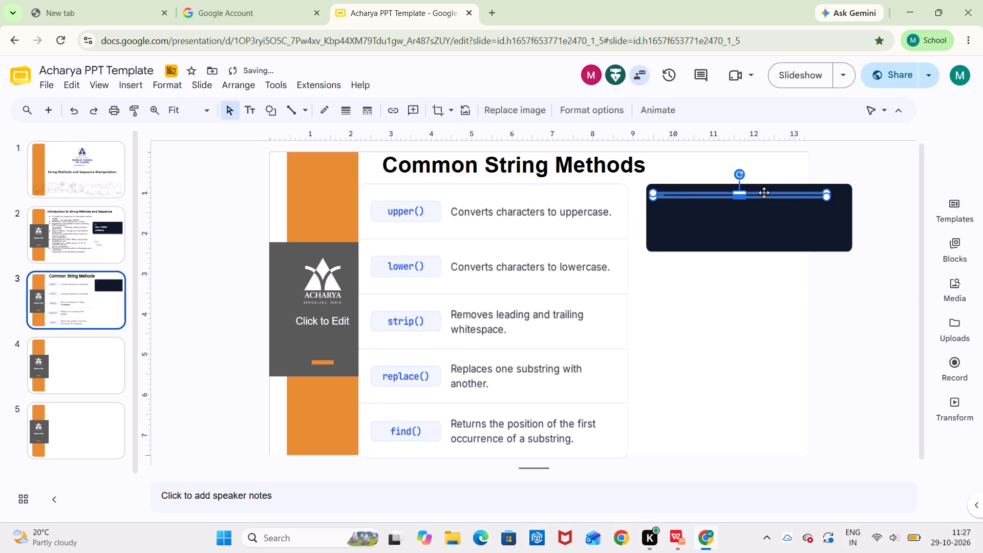
pyautogui.moveTo(825, 198); pyautogui.dragTo(830, 206)
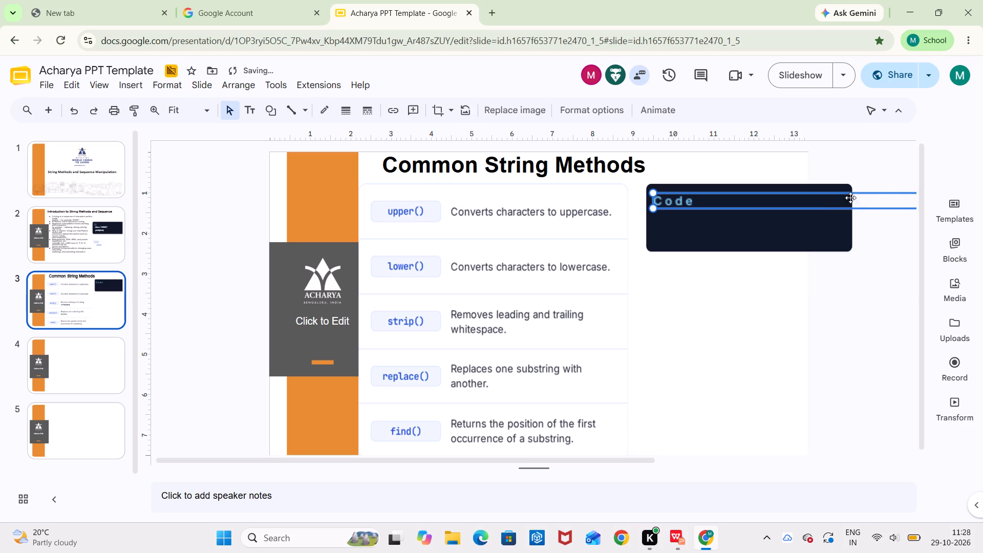
pyautogui.click(814, 218)
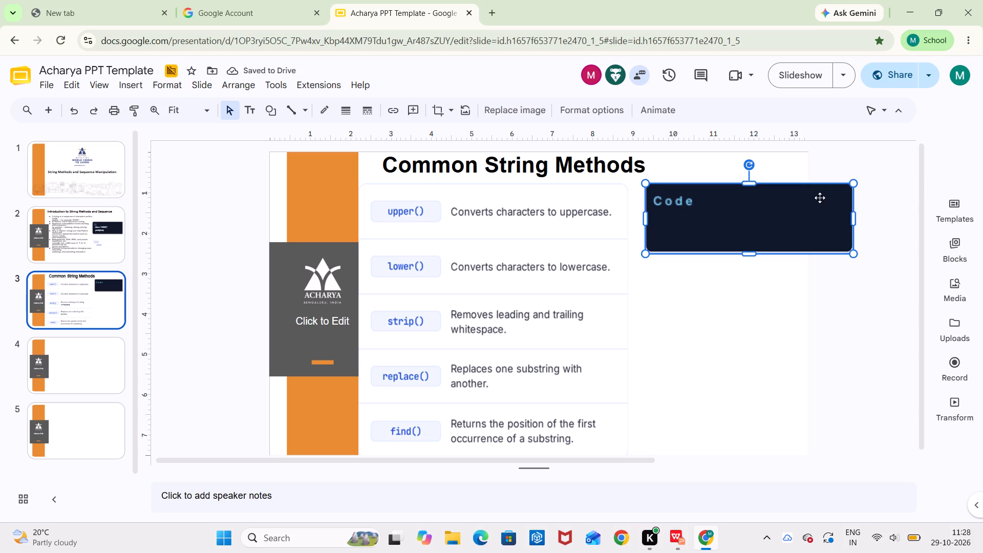
pyautogui.click(820, 198)
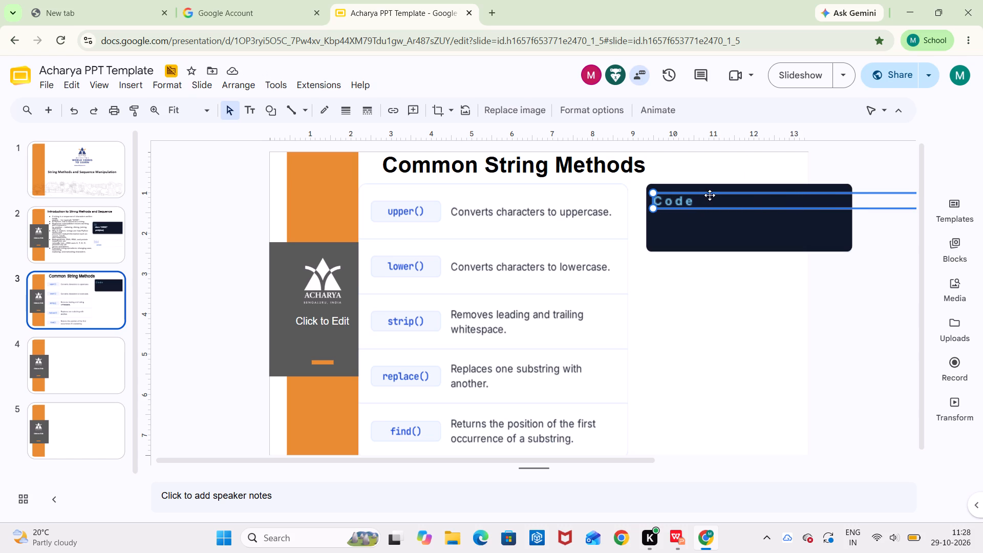
# Shift the oversized "Code" label box left across the methods table until its far end comes into view.
pyautogui.moveTo(710, 195); pyautogui.dragTo(622, 210)
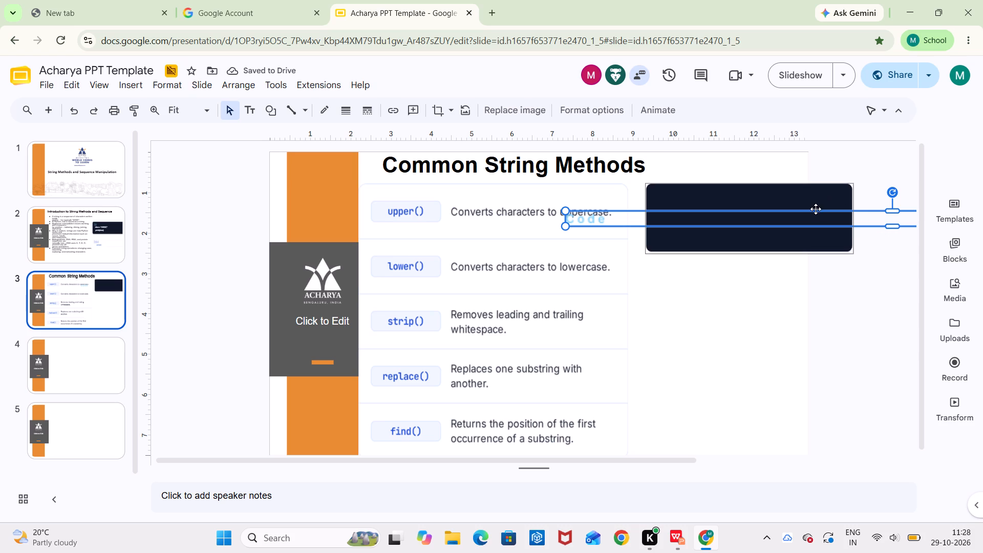
pyautogui.moveTo(816, 218); pyautogui.dragTo(734, 230)
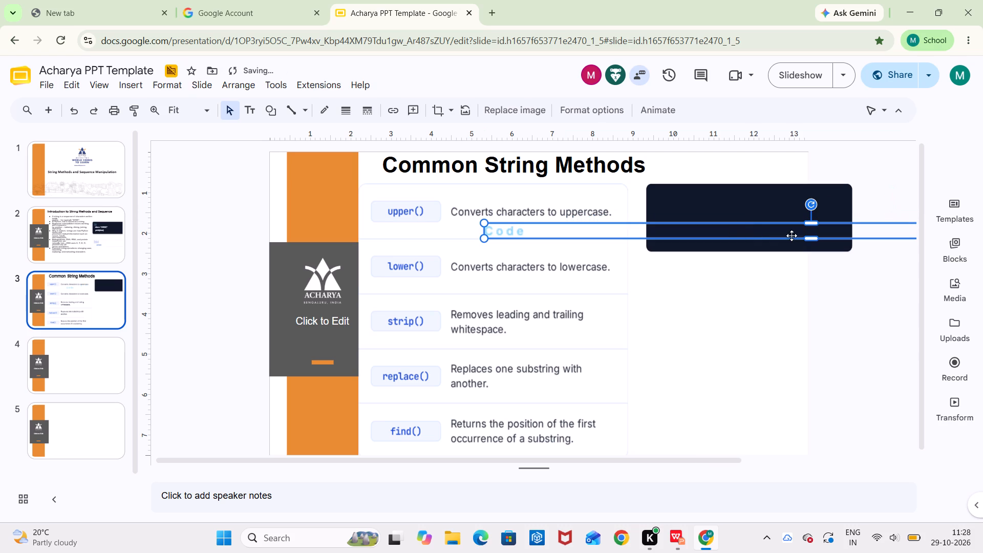
pyautogui.moveTo(746, 227); pyautogui.dragTo(602, 236)
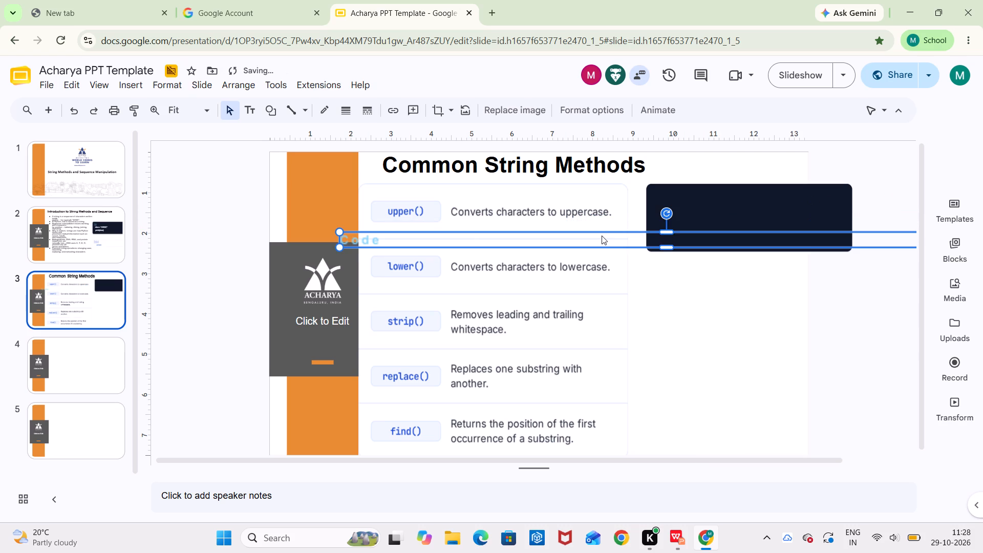
pyautogui.moveTo(726, 241); pyautogui.dragTo(700, 240)
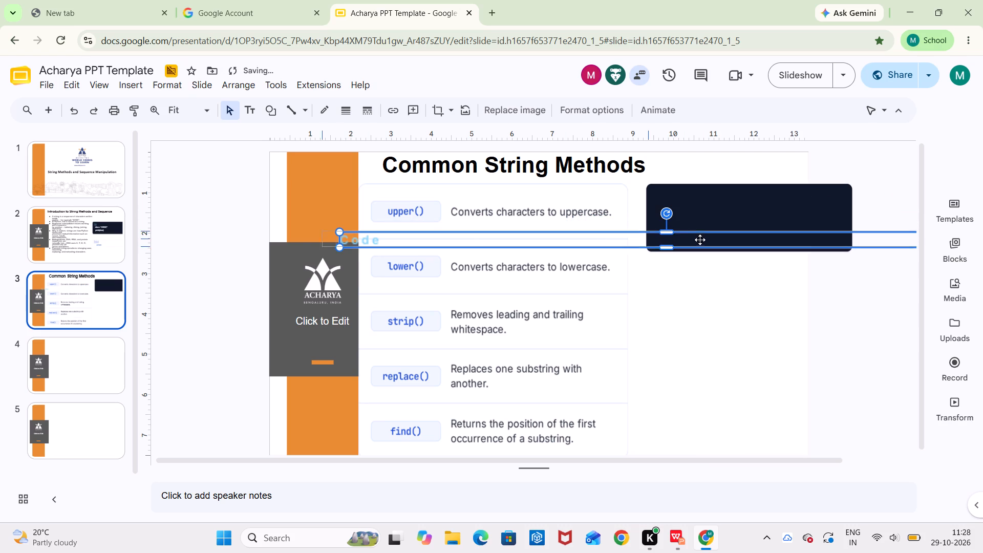
pyautogui.moveTo(700, 240); pyautogui.dragTo(619, 235)
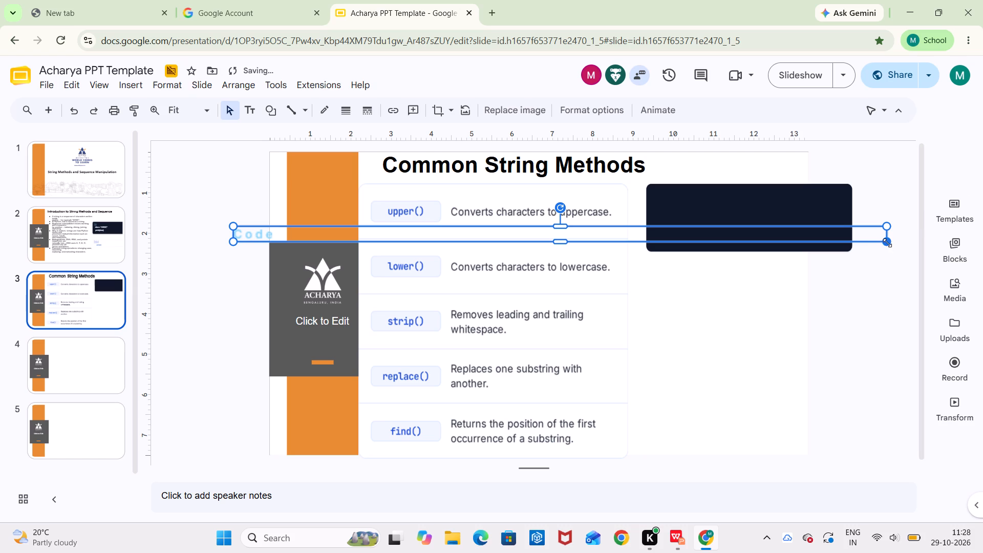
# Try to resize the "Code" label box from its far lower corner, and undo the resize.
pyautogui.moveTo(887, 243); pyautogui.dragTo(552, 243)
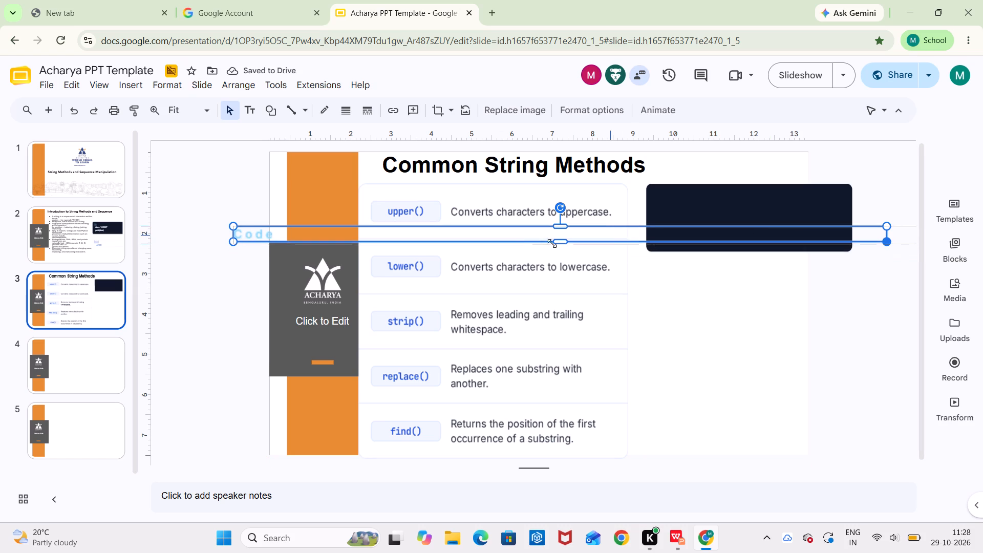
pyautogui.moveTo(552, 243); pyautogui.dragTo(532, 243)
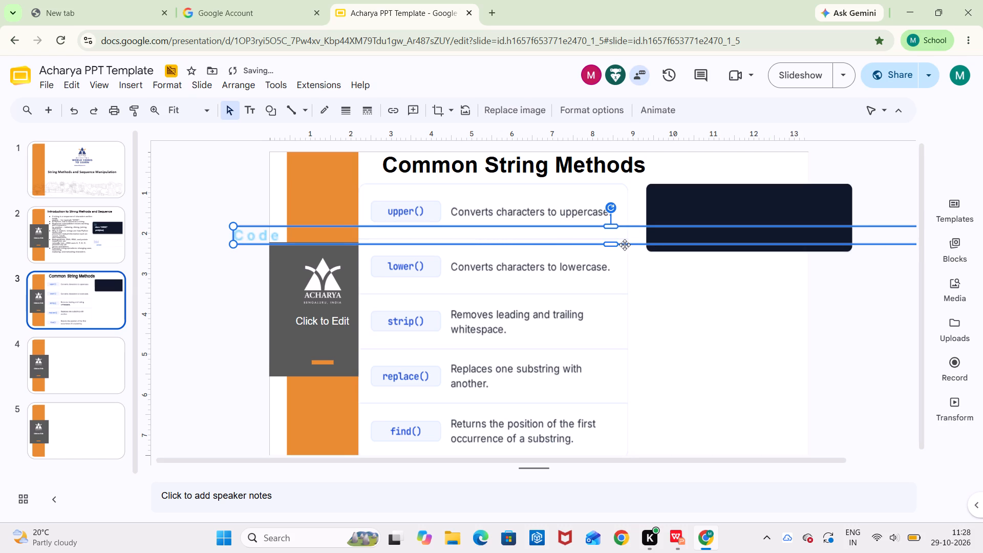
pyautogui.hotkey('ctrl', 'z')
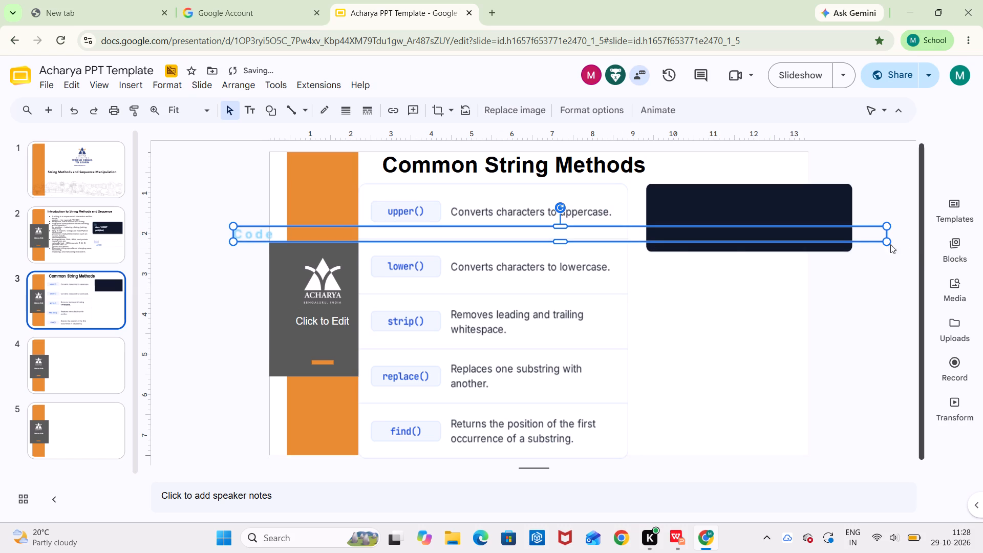
# Shrink the "Code" label box proportionally until it is only slightly wider than the dark code box.
pyautogui.moveTo(888, 242); pyautogui.dragTo(668, 239)
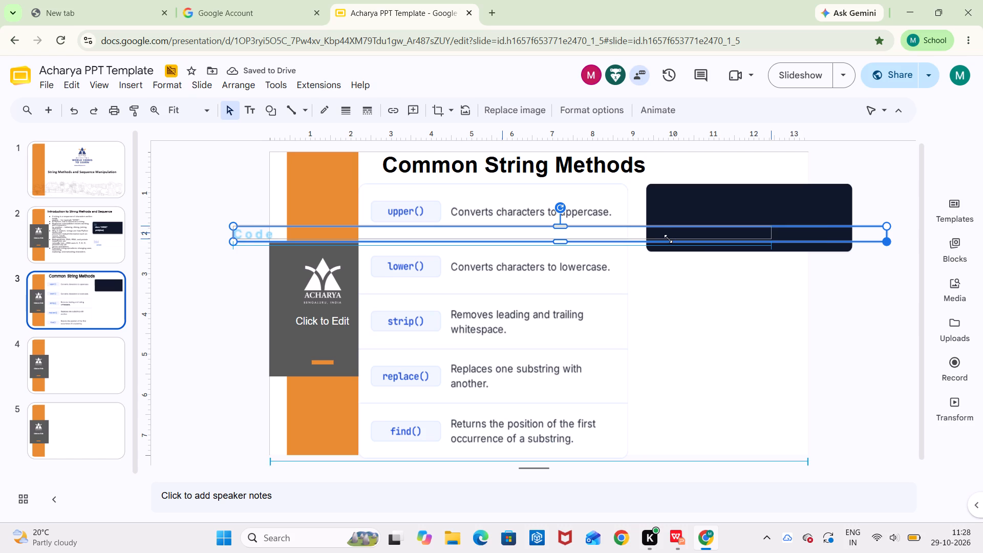
pyautogui.moveTo(668, 239); pyautogui.dragTo(620, 236)
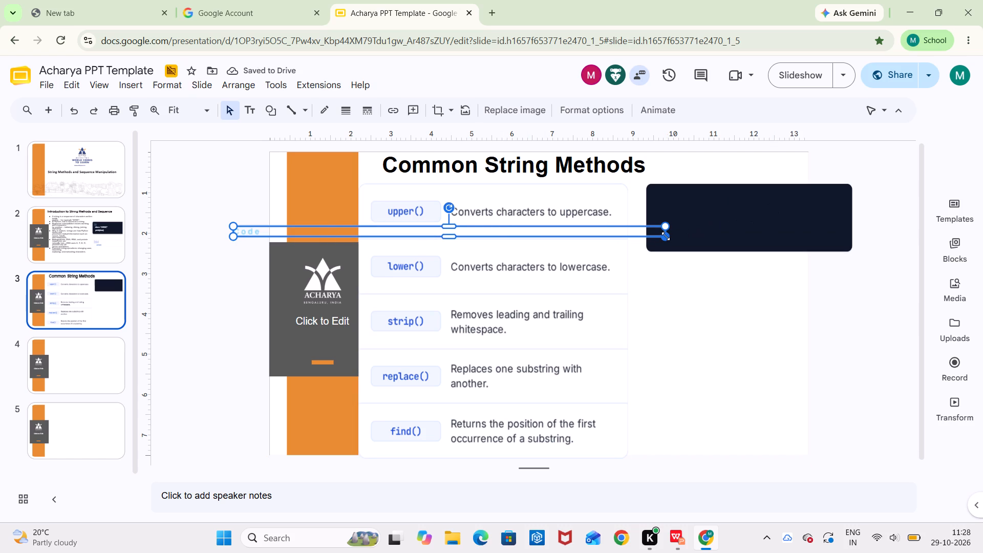
pyautogui.moveTo(666, 236); pyautogui.dragTo(536, 235)
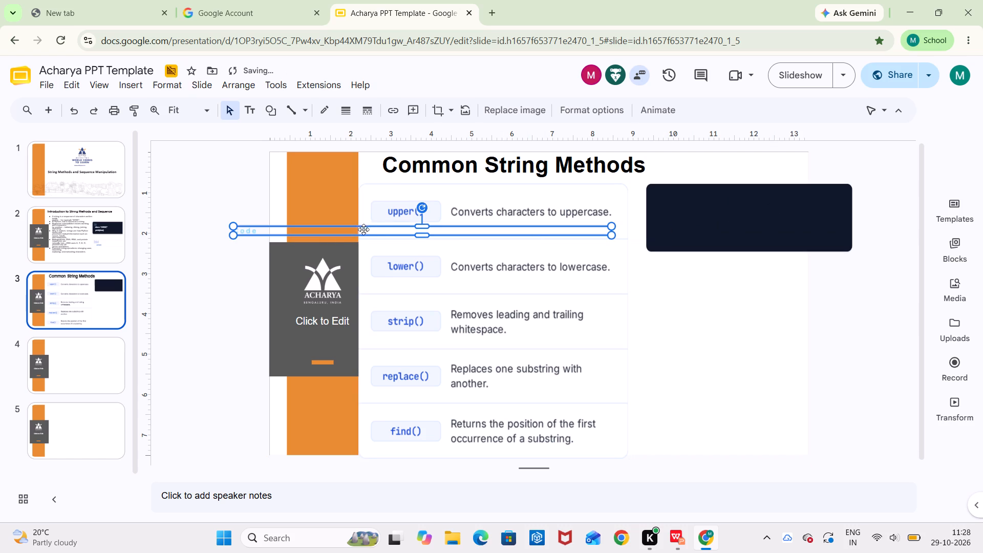
pyautogui.moveTo(351, 231); pyautogui.dragTo(691, 194)
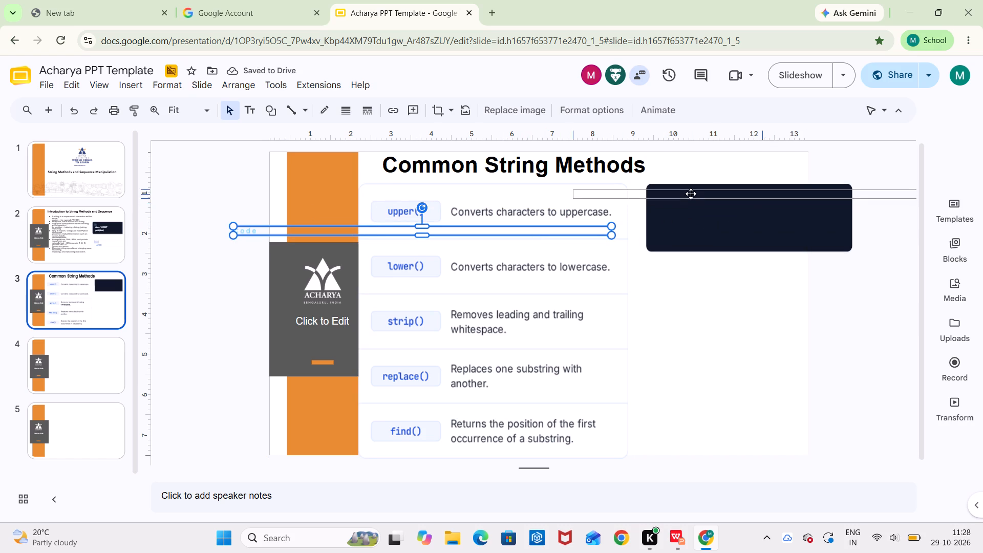
pyautogui.moveTo(691, 194); pyautogui.dragTo(357, 259)
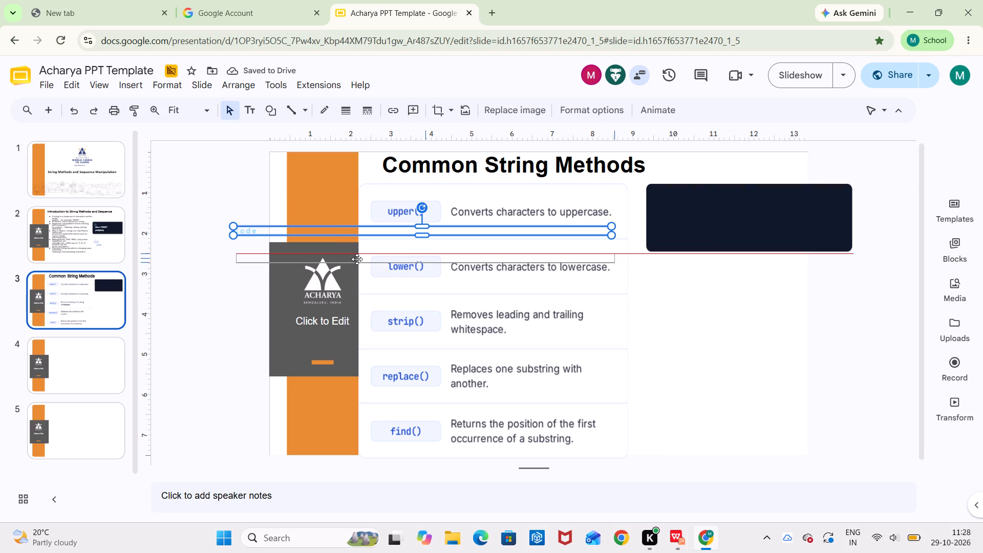
pyautogui.moveTo(357, 259); pyautogui.dragTo(357, 259)
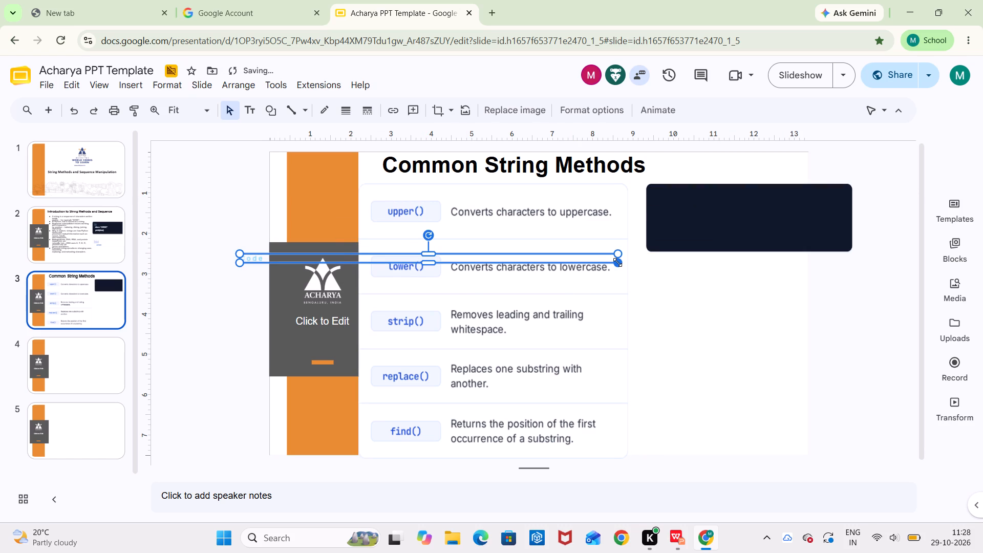
pyautogui.moveTo(617, 262); pyautogui.dragTo(480, 257)
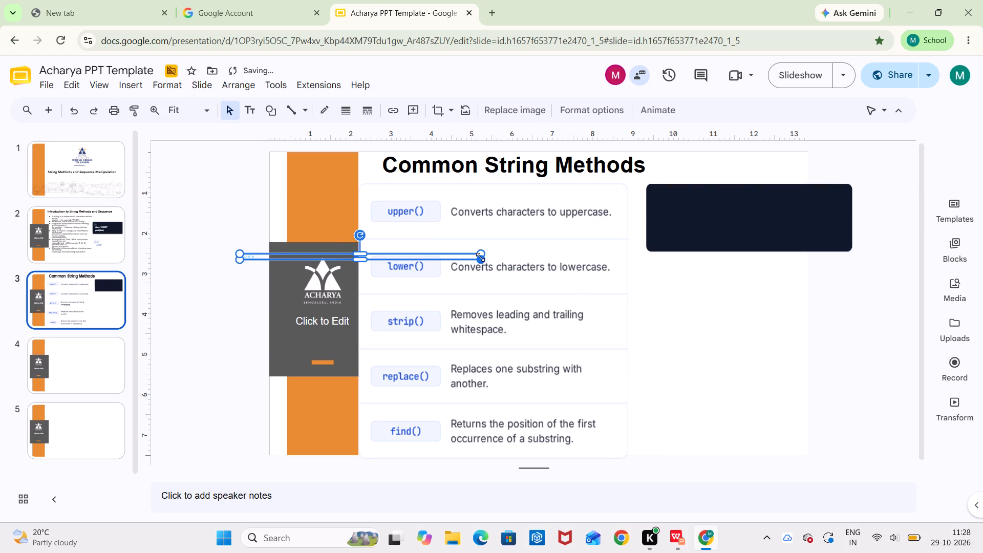
# Place the "Code" label in the dark code box's upper-left corner and stretch it taller to make its text legible.
pyautogui.moveTo(276, 256); pyautogui.dragTo(686, 214)
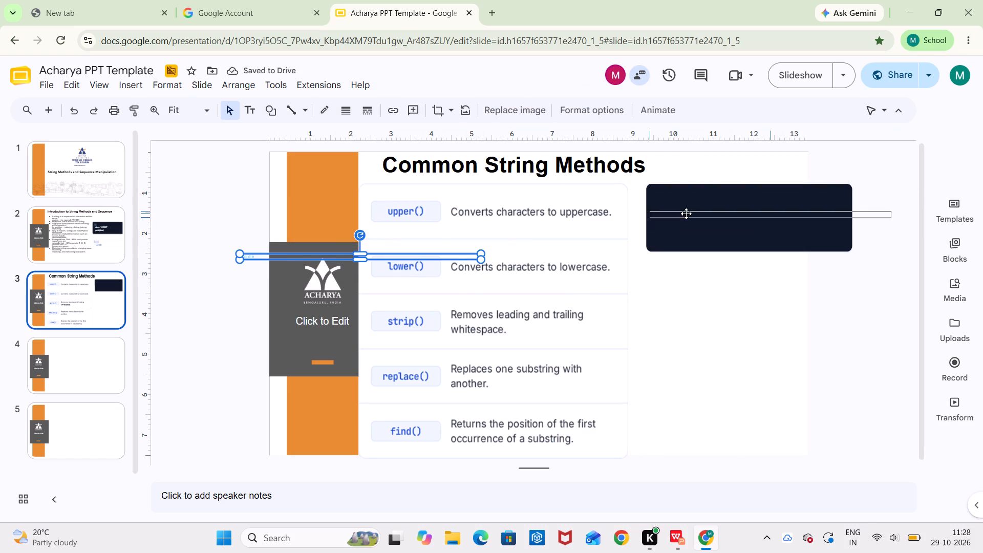
pyautogui.moveTo(686, 214); pyautogui.dragTo(688, 195)
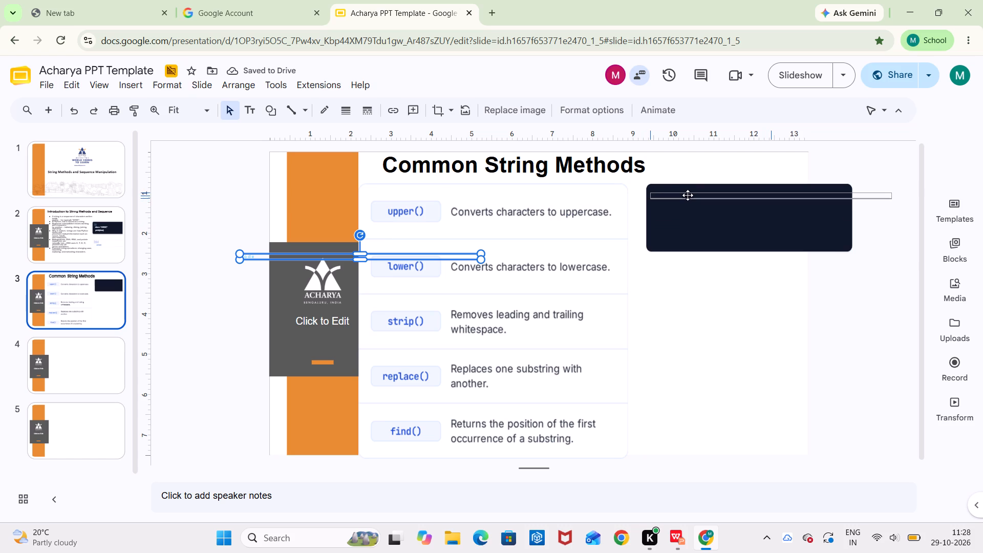
pyautogui.moveTo(688, 195); pyautogui.dragTo(685, 191)
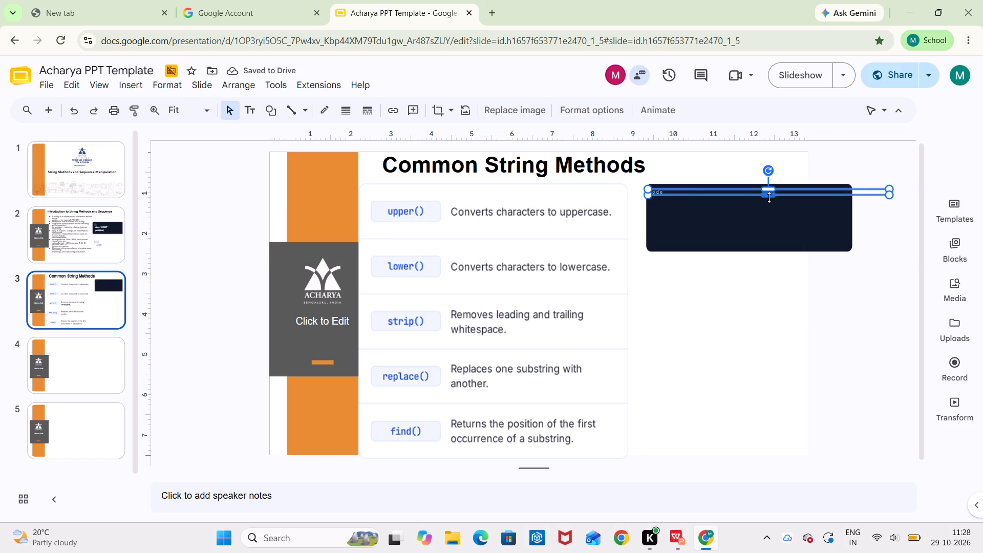
pyautogui.moveTo(769, 197); pyautogui.dragTo(769, 207)
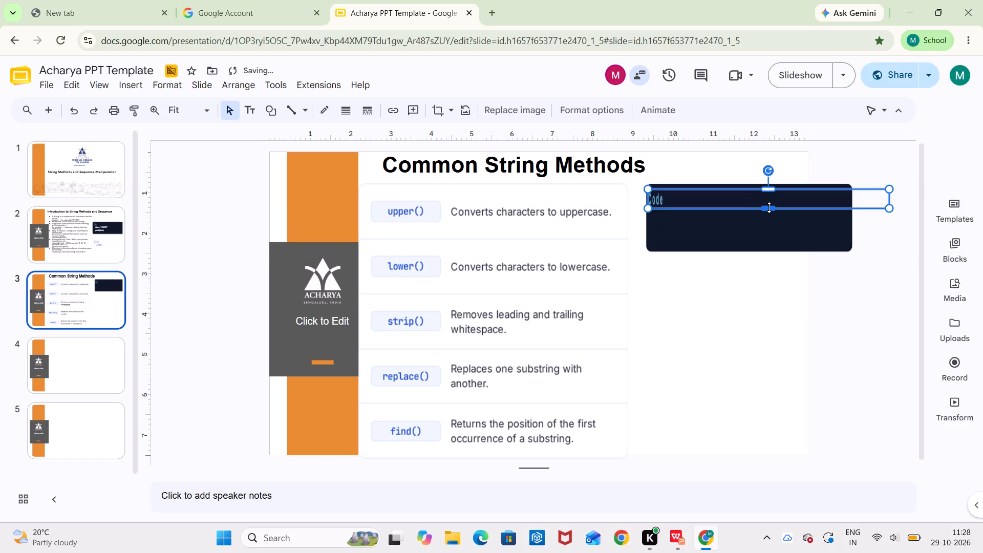
pyautogui.click(827, 291)
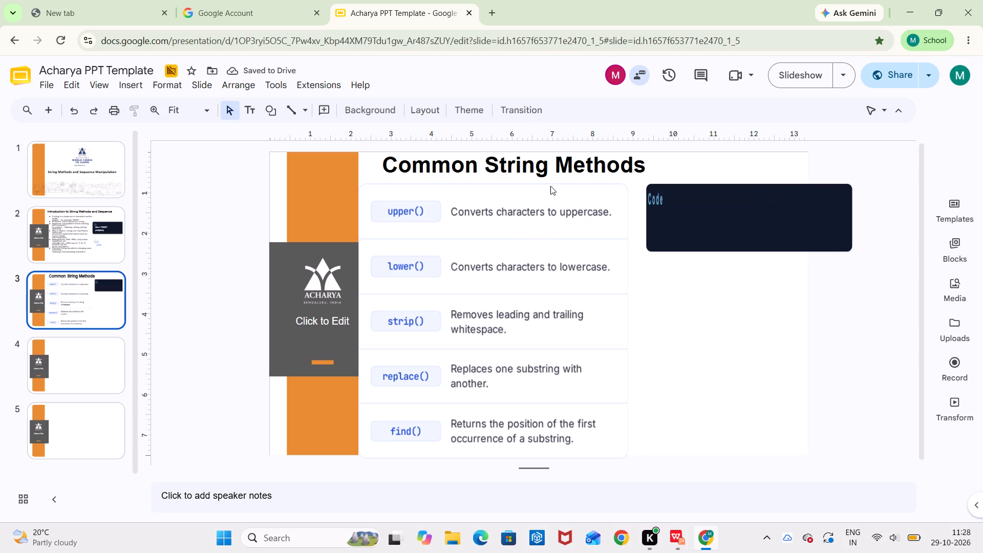
# Shift the methods table picture slightly up and away from the orange band, and shrink it slightly from its upper-left corner.
pyautogui.click(536, 183)
pyautogui.click(591, 246)
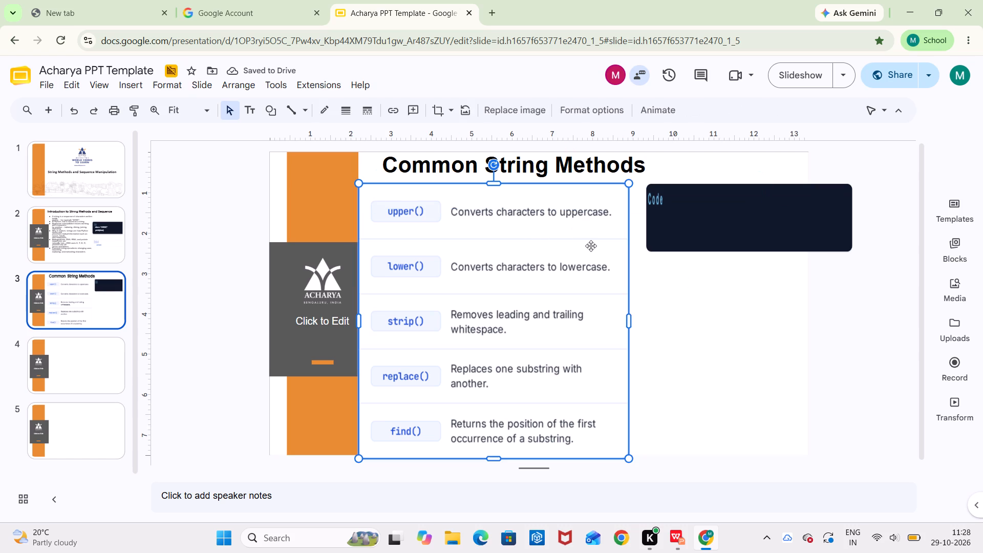
pyautogui.moveTo(591, 246); pyautogui.dragTo(584, 244)
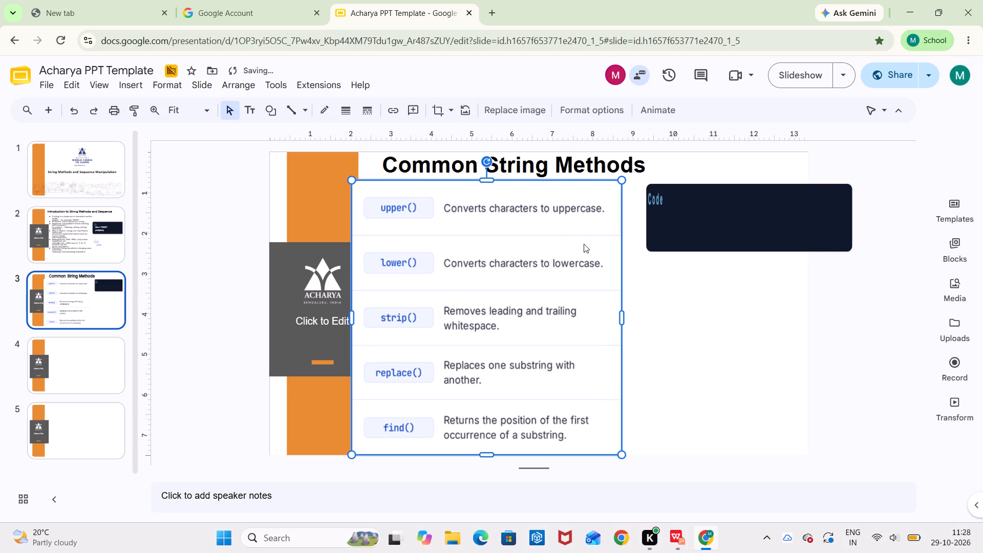
pyautogui.click(327, 200)
pyautogui.click(355, 184)
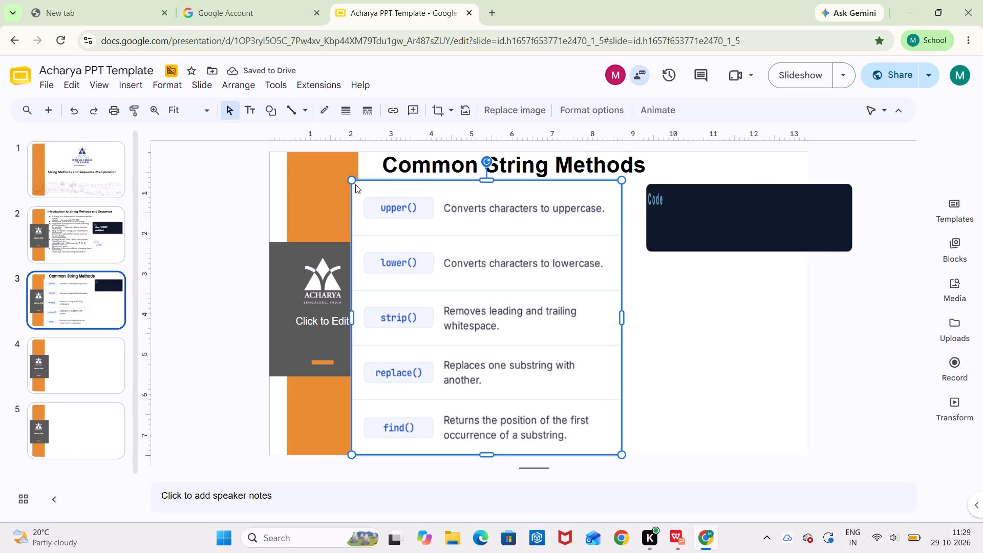
pyautogui.click(355, 184)
pyautogui.moveTo(380, 184); pyautogui.dragTo(391, 183)
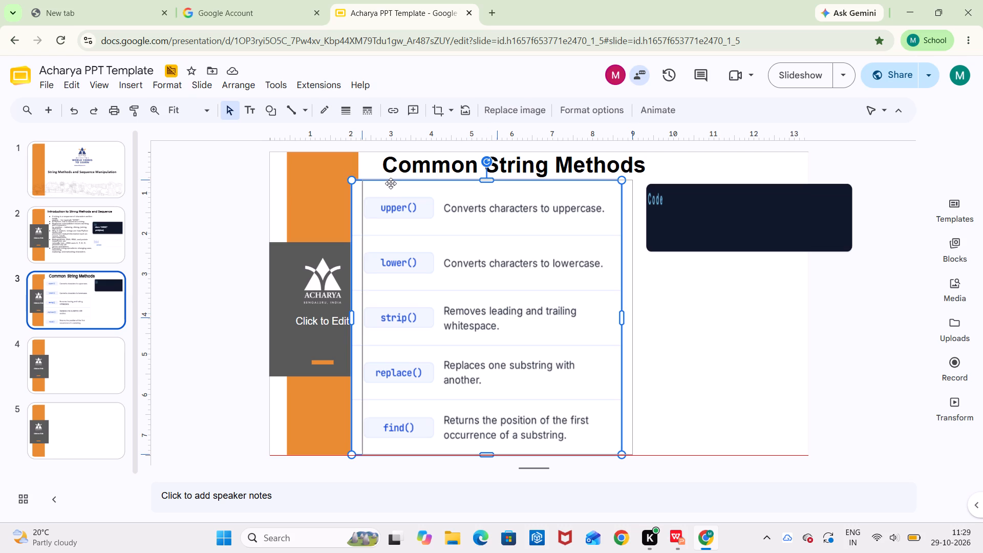
pyautogui.moveTo(391, 183); pyautogui.dragTo(390, 179)
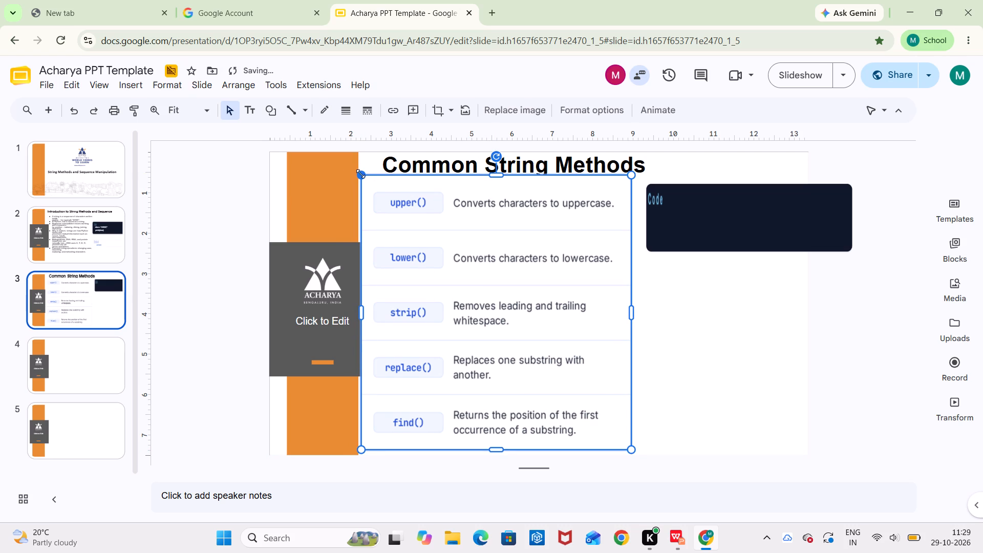
pyautogui.click(360, 174)
pyautogui.moveTo(360, 174); pyautogui.dragTo(371, 179)
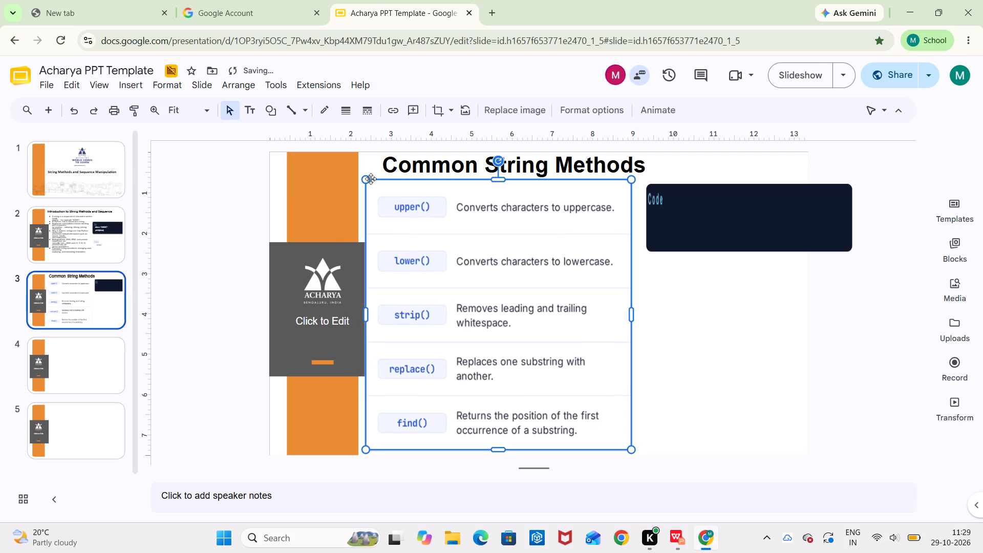
pyautogui.click(397, 189)
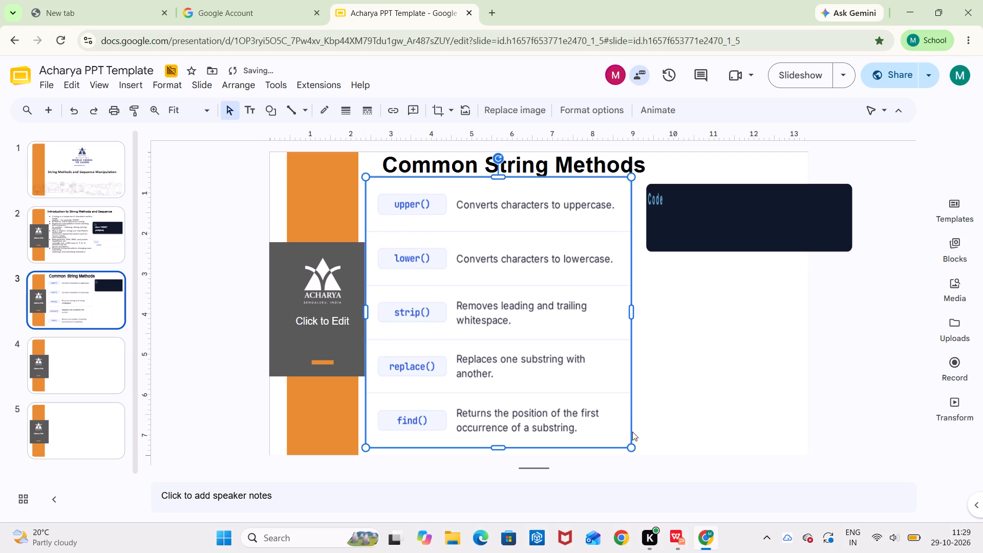
# Shrink the methods table picture slightly from its lower-right corner.
pyautogui.moveTo(630, 446); pyautogui.dragTo(625, 435)
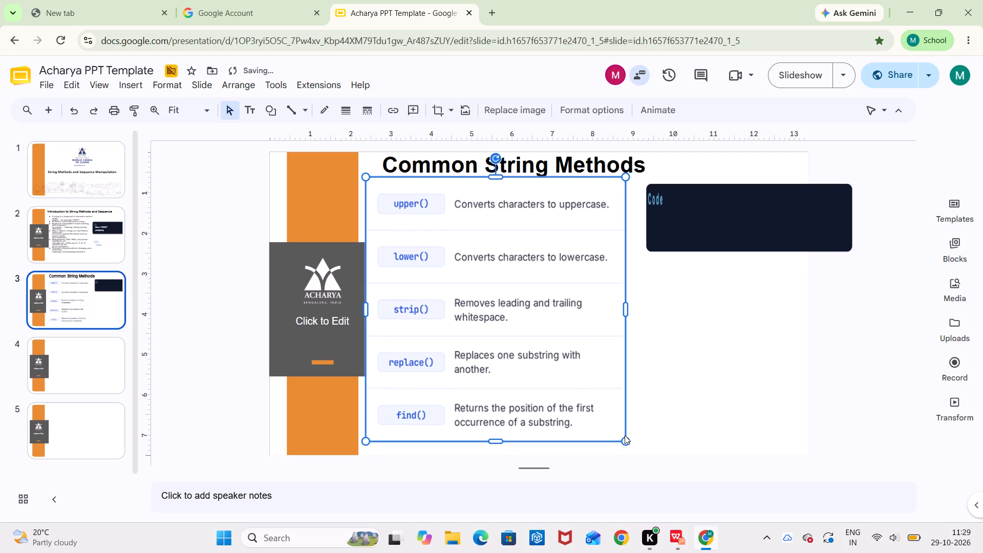
# Move the dark code box closer to the methods table and narrow it to fit within the slide's right edge.
pyautogui.click(795, 232)
pyautogui.moveTo(795, 232); pyautogui.dragTo(784, 232)
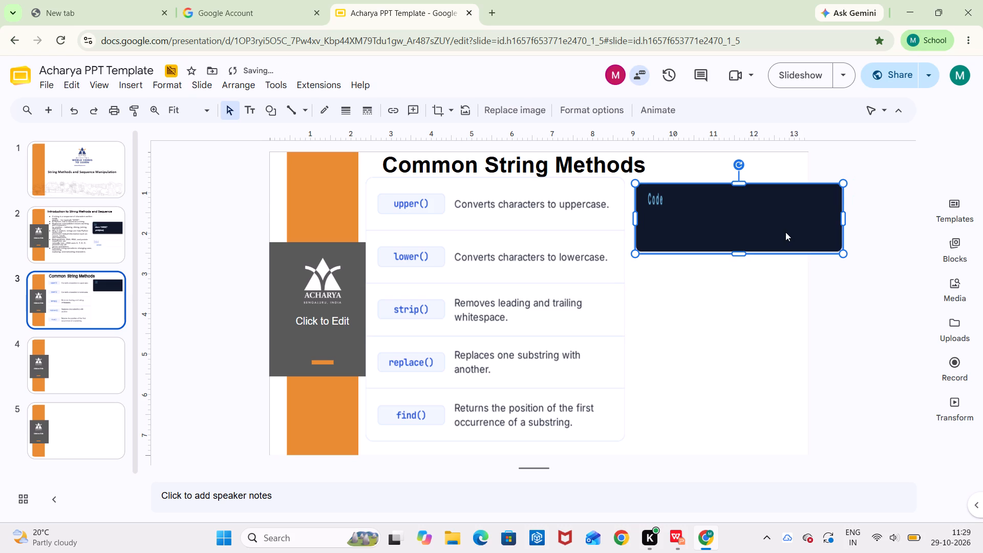
pyautogui.click(844, 249)
pyautogui.moveTo(844, 249); pyautogui.dragTo(754, 251)
pyautogui.moveTo(838, 219); pyautogui.dragTo(799, 220)
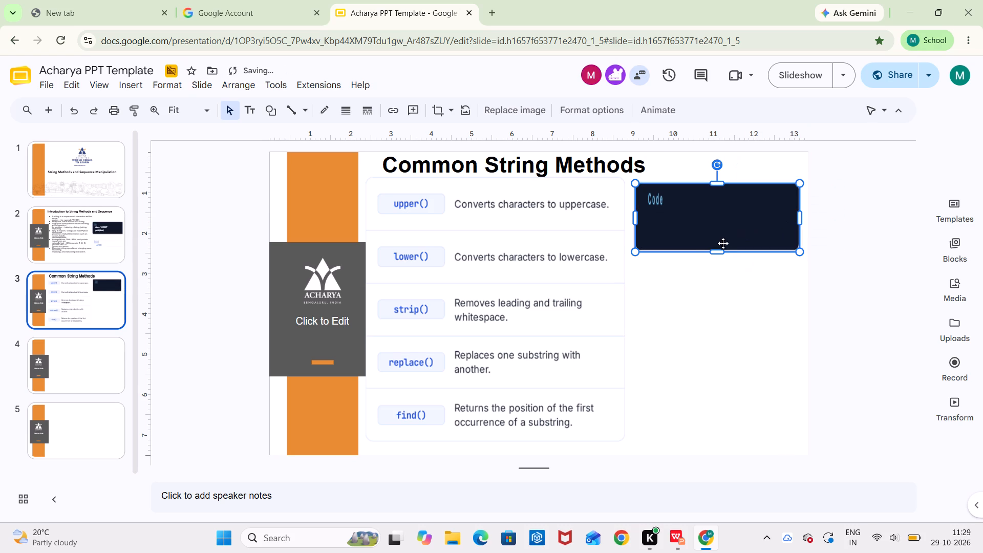
pyautogui.click(757, 302)
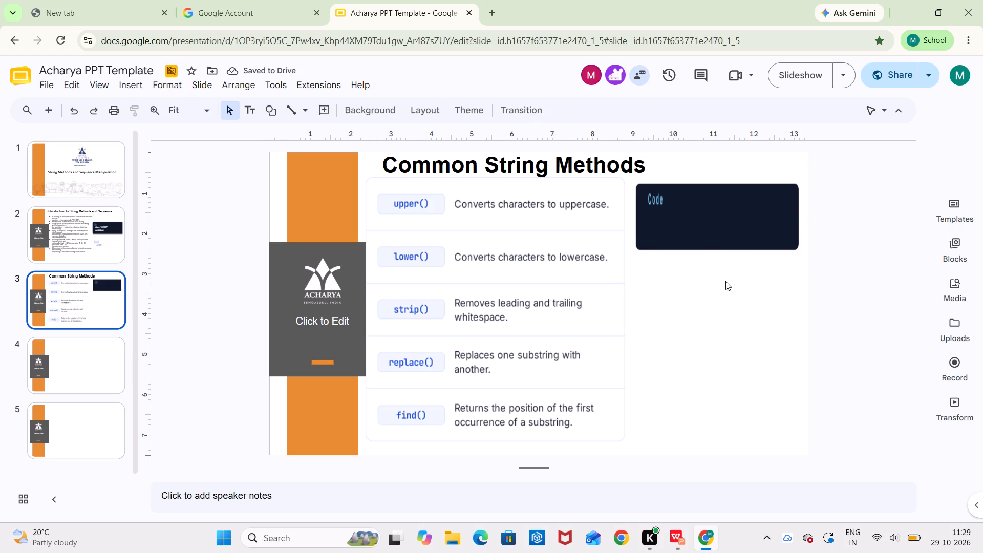
# Move the "Code" label into the upper-left corner of the repositioned dark code box.
pyautogui.click(663, 200)
pyautogui.moveTo(663, 200); pyautogui.dragTo(656, 199)
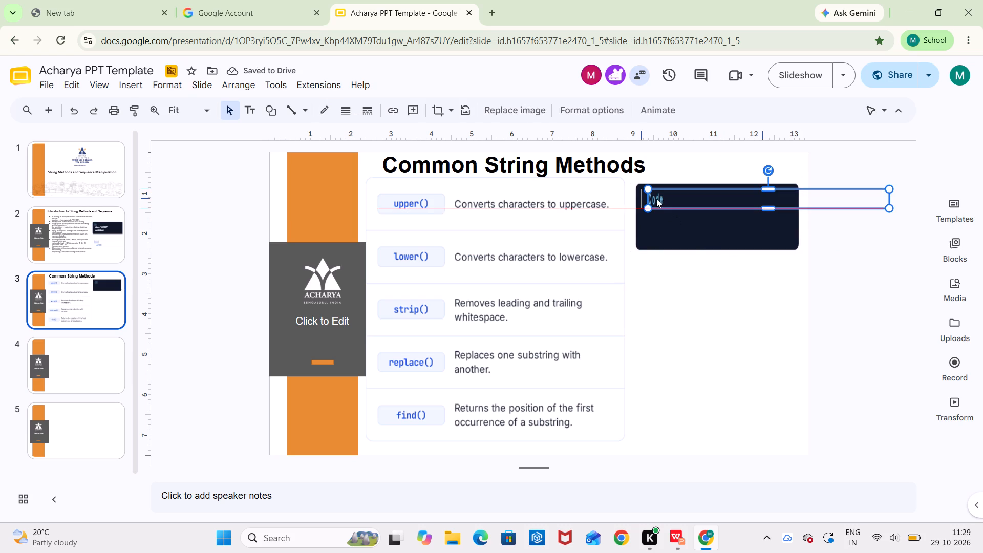
pyautogui.moveTo(656, 199); pyautogui.dragTo(654, 197)
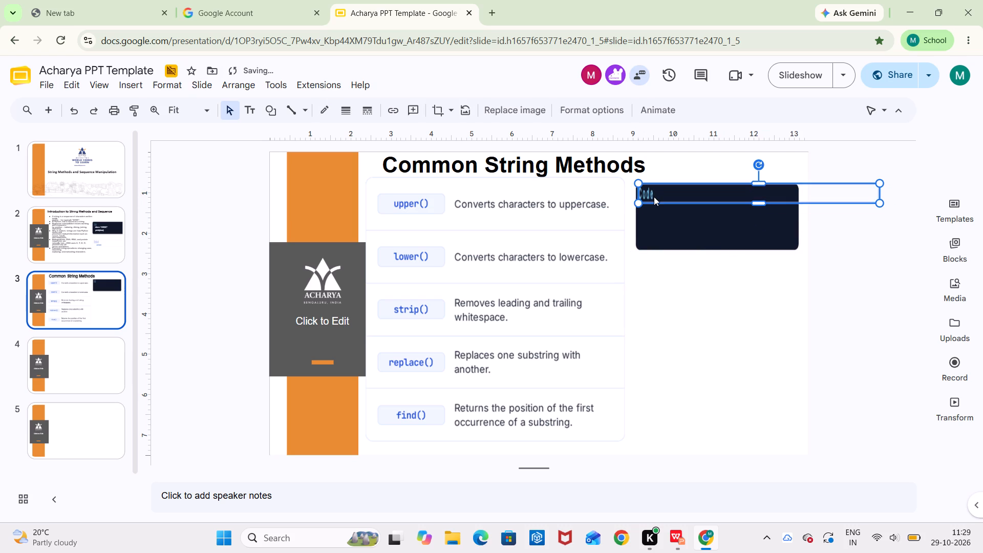
# Stretch the dark code box slightly taller by extending its bottom edge.
pyautogui.click(708, 237)
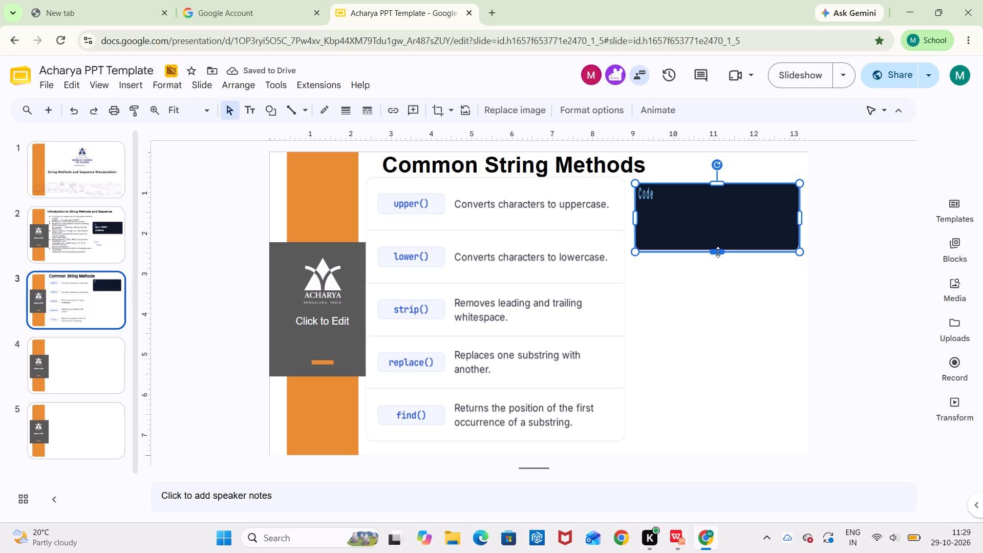
pyautogui.moveTo(718, 252); pyautogui.dragTo(719, 266)
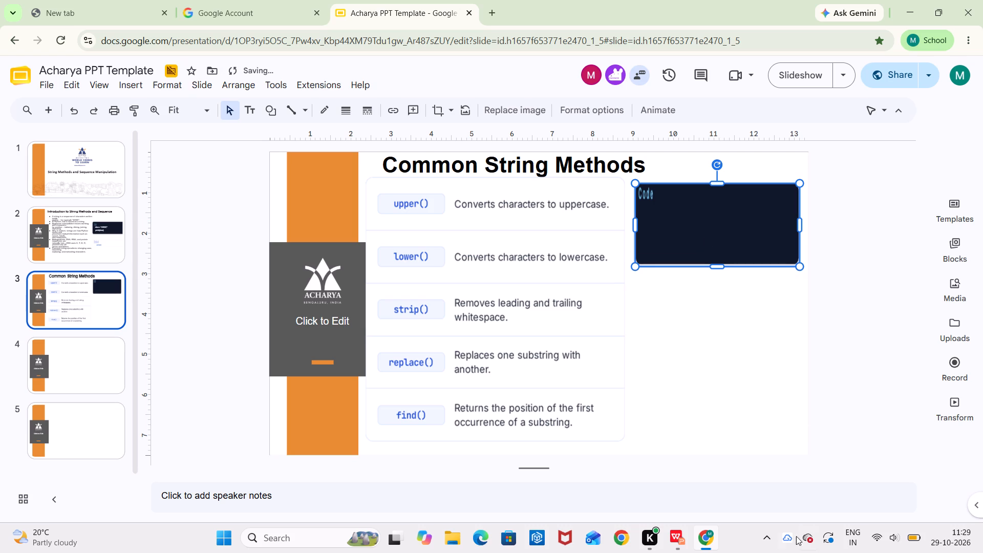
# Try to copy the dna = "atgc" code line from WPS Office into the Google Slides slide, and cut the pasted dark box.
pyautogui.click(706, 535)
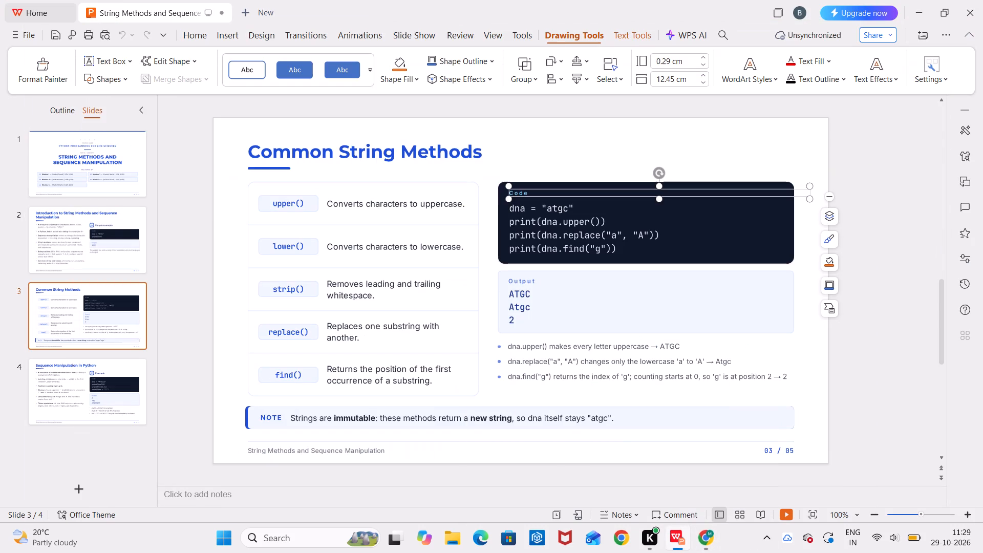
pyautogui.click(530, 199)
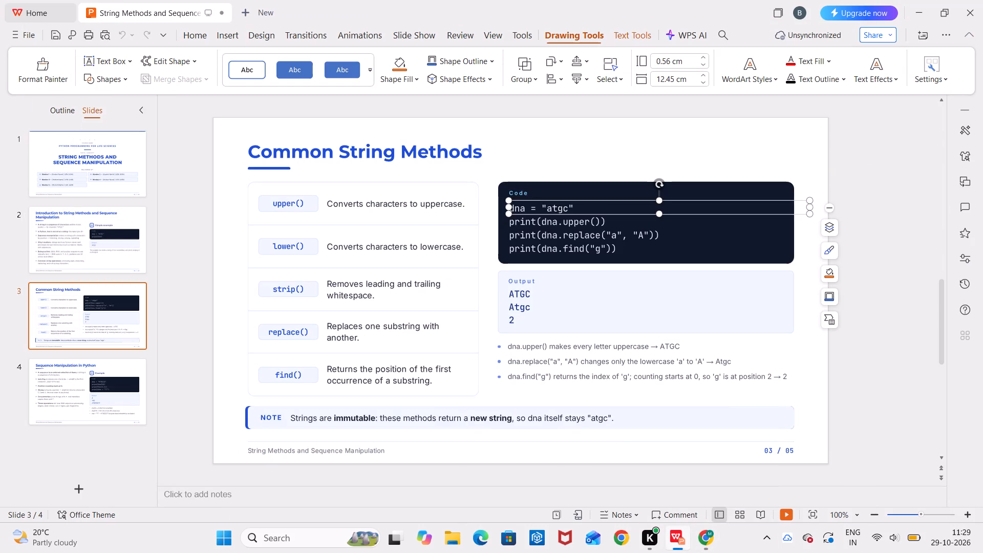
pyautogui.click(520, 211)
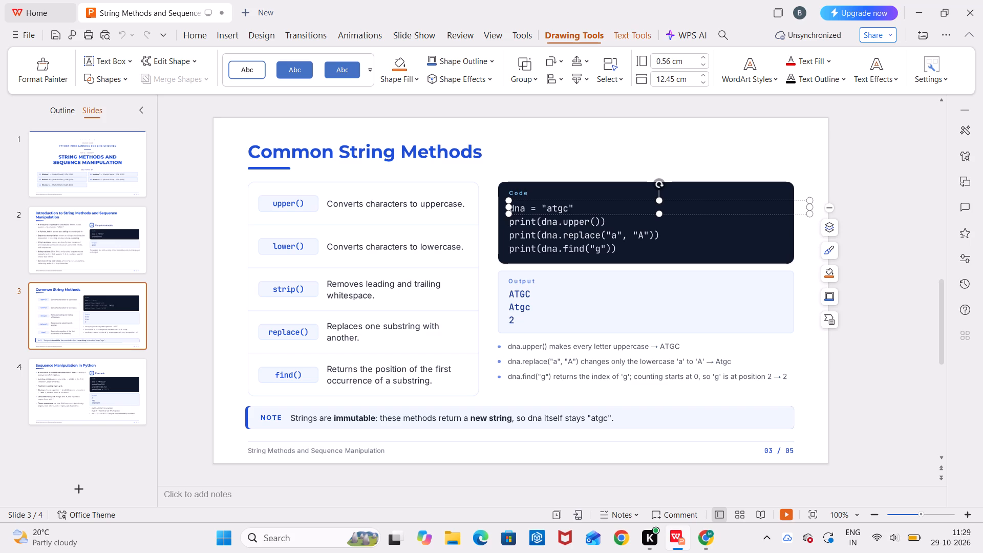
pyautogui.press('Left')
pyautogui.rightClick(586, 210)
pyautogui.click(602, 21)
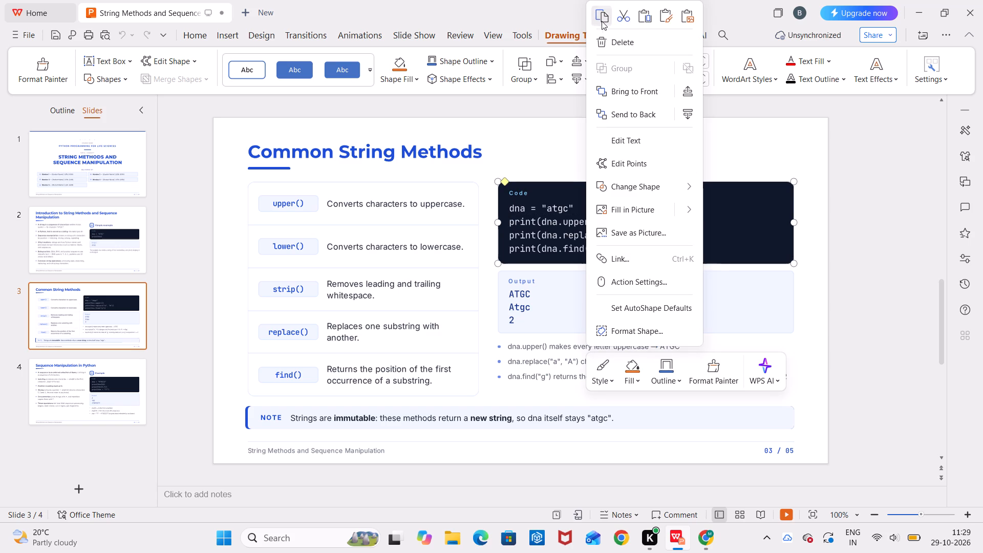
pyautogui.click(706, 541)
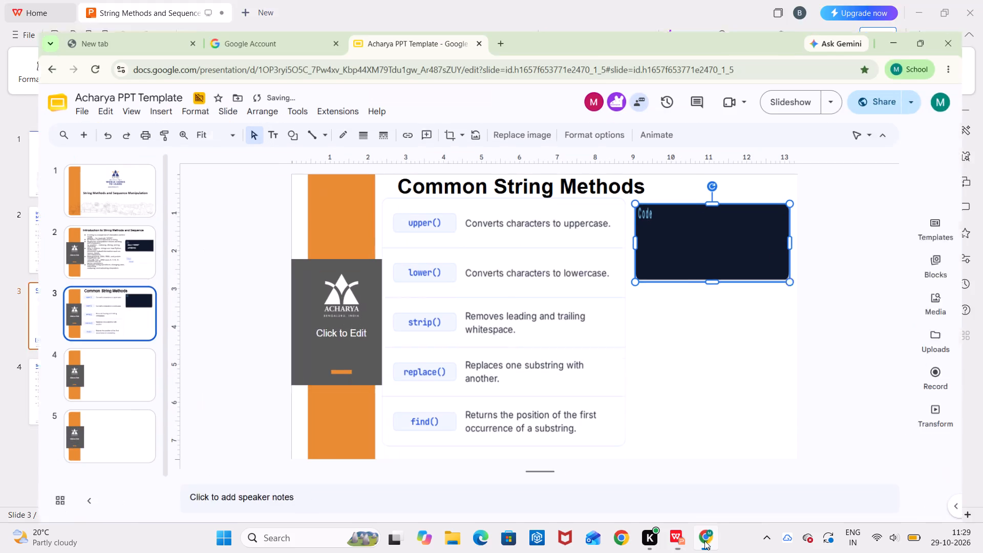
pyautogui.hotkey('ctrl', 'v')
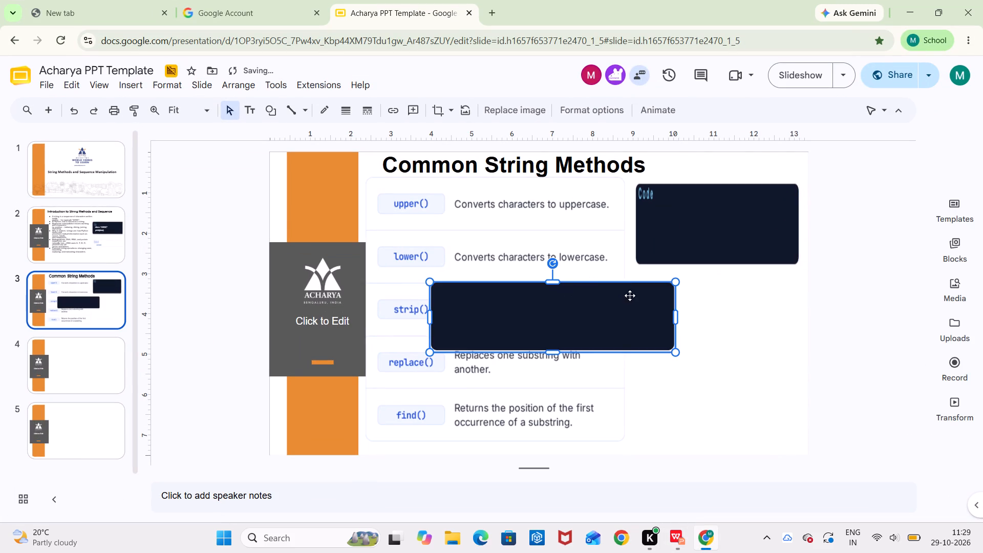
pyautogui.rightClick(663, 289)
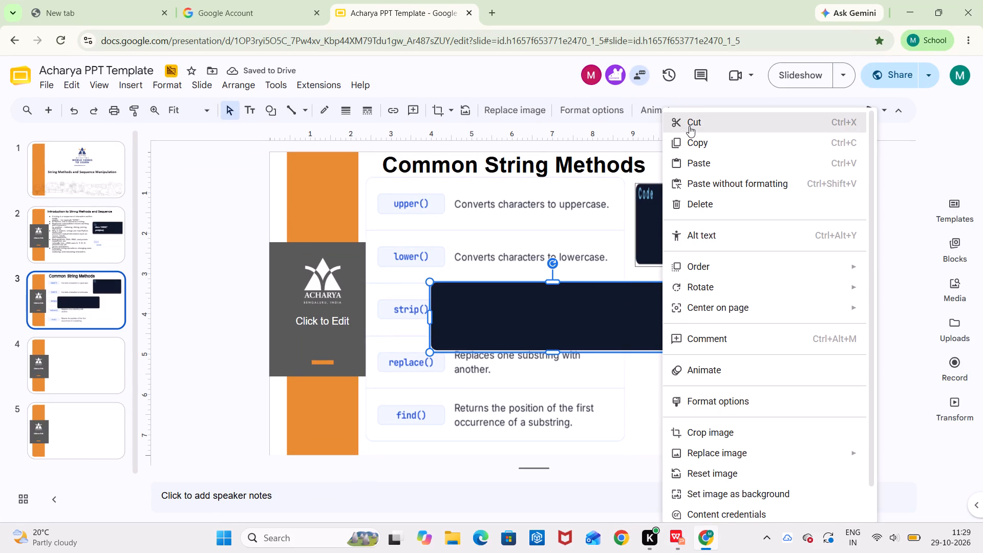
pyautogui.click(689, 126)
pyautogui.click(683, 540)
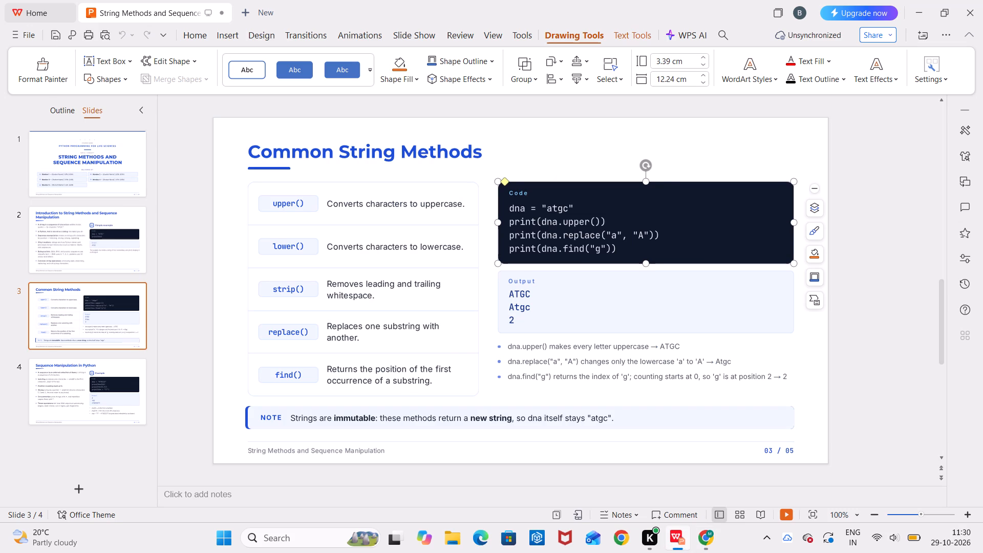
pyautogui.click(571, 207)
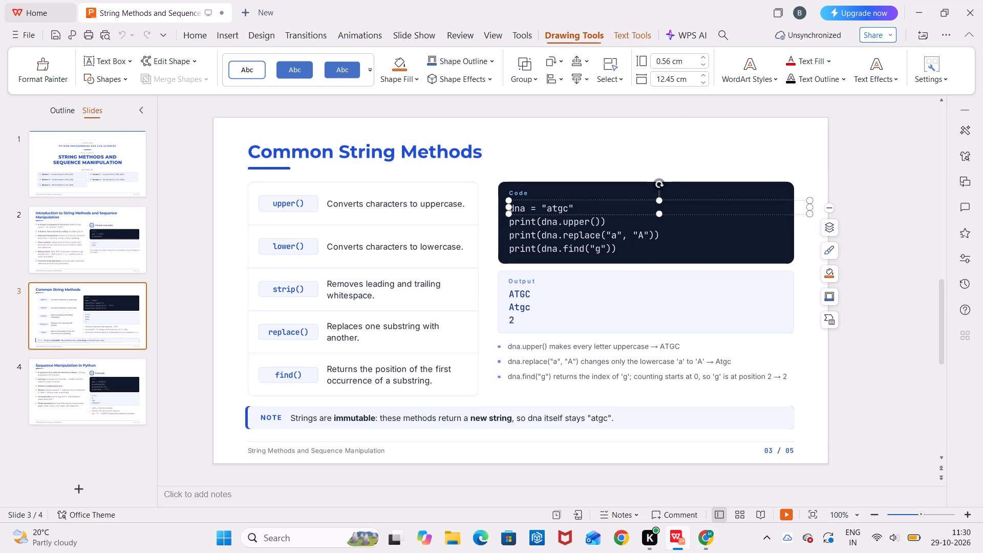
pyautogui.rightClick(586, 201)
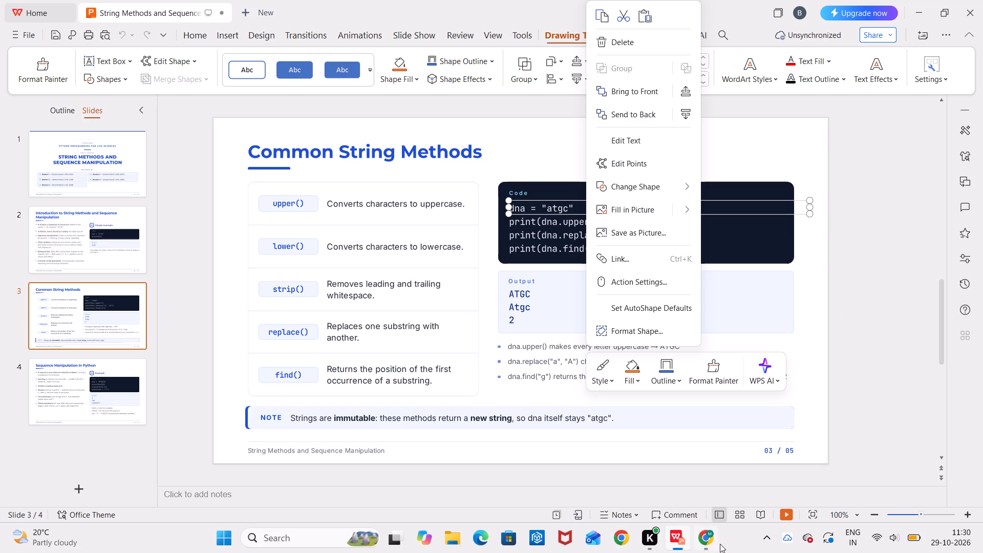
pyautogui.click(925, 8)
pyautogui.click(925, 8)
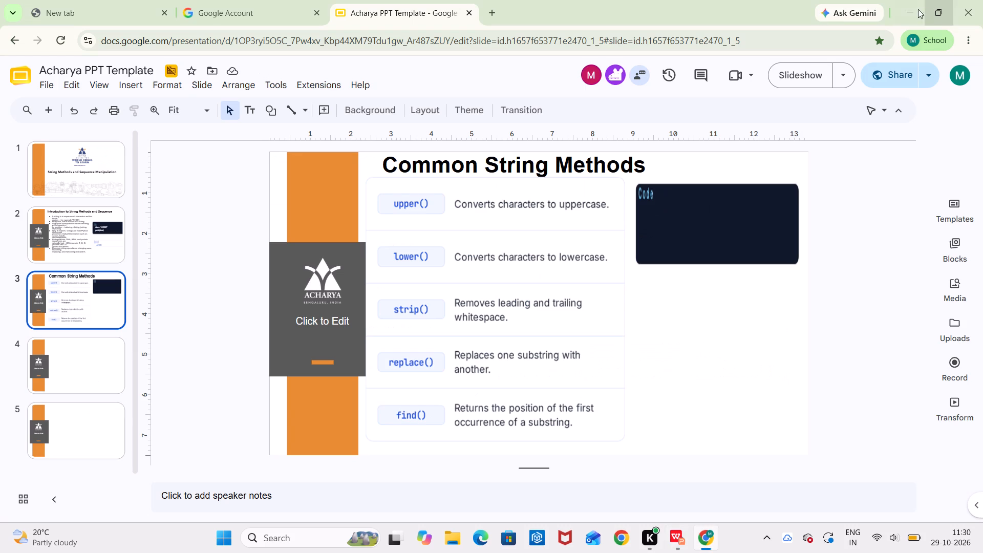
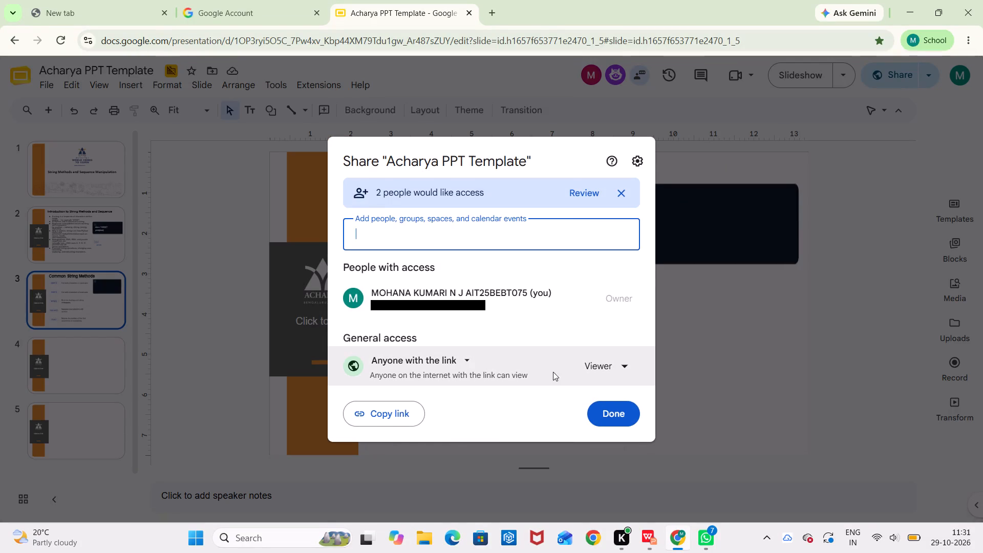
# Set the presentation's general access to Editor for anyone with the link.
pyautogui.click(460, 362)
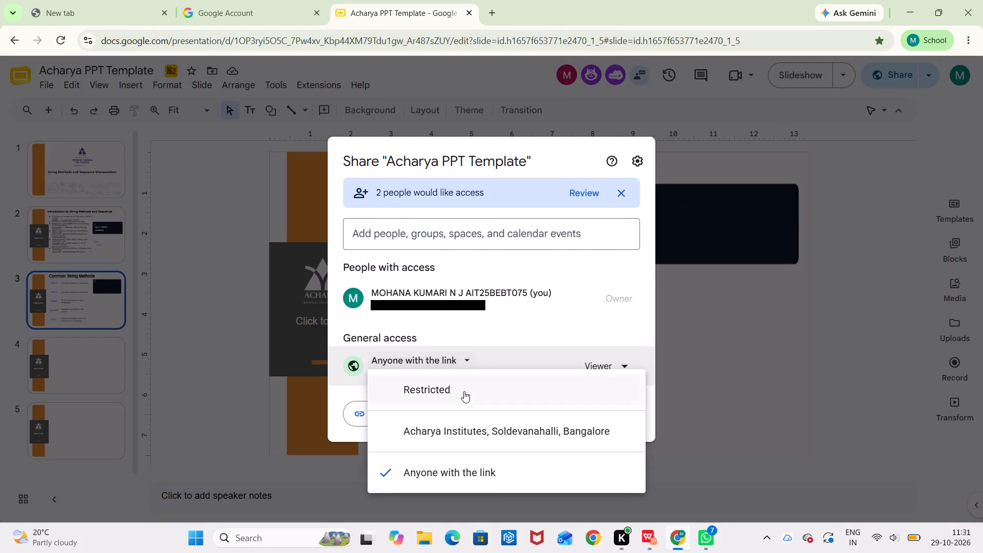
pyautogui.click(478, 488)
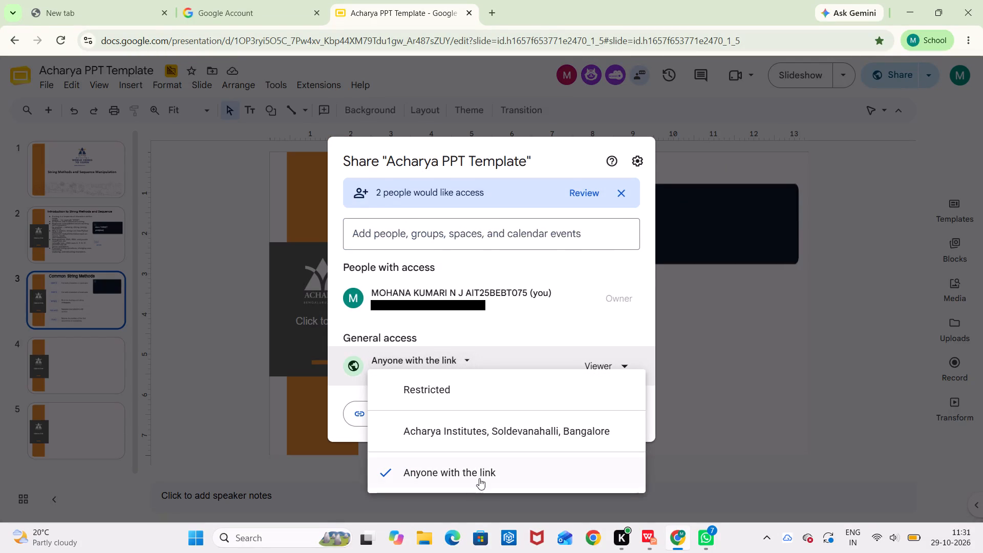
pyautogui.click(479, 478)
pyautogui.click(621, 371)
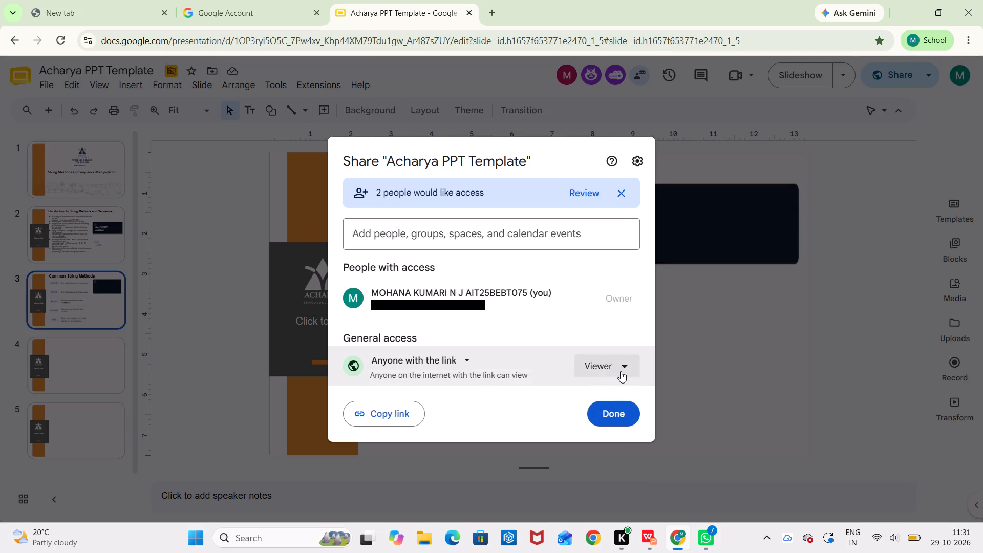
pyautogui.click(560, 472)
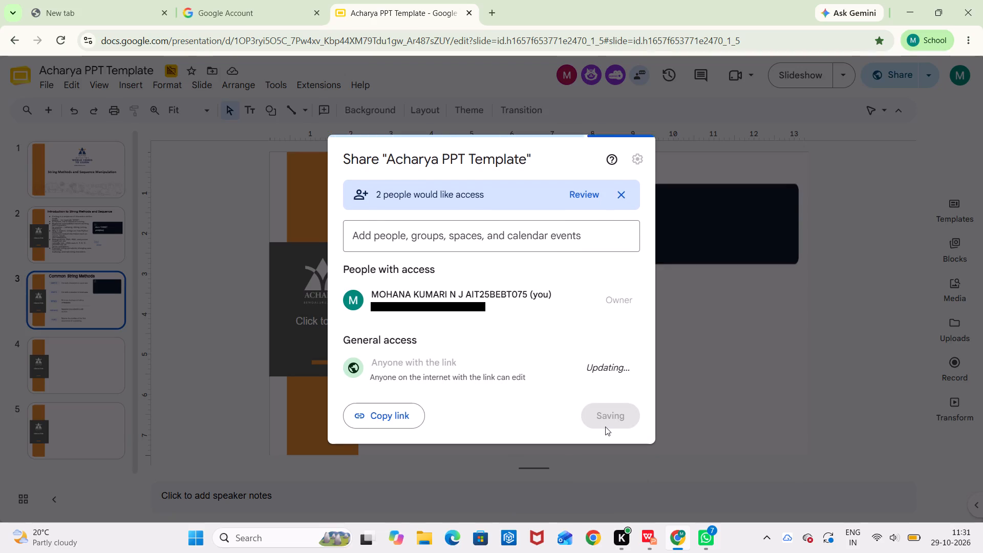
pyautogui.click(611, 415)
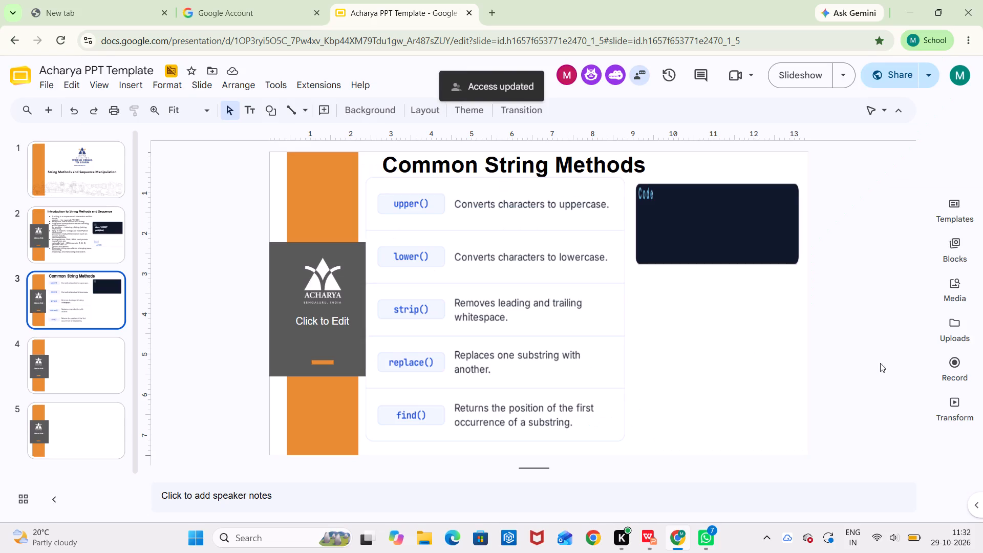
# Copy the sharing link of the Acharya PPT Template presentation.
pyautogui.click(906, 81)
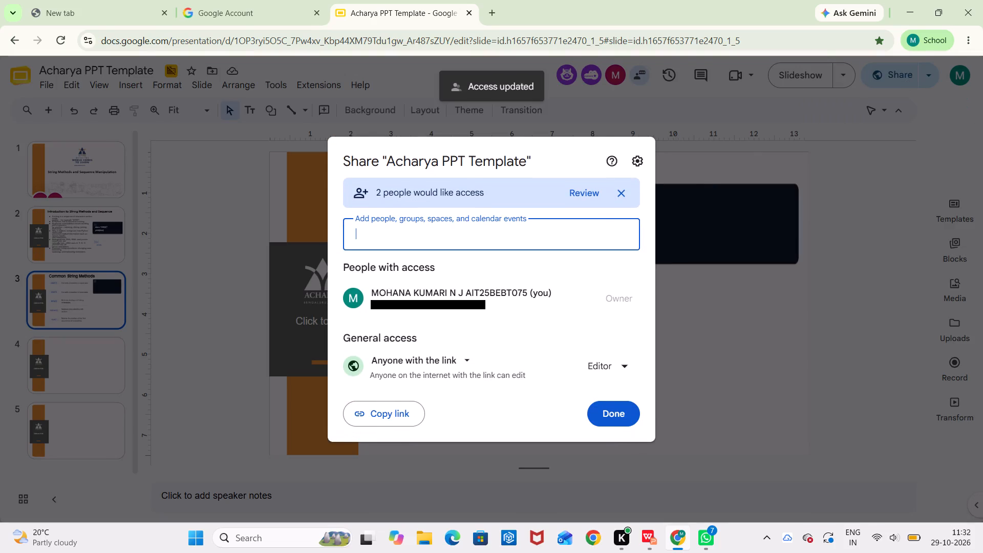
pyautogui.click(394, 412)
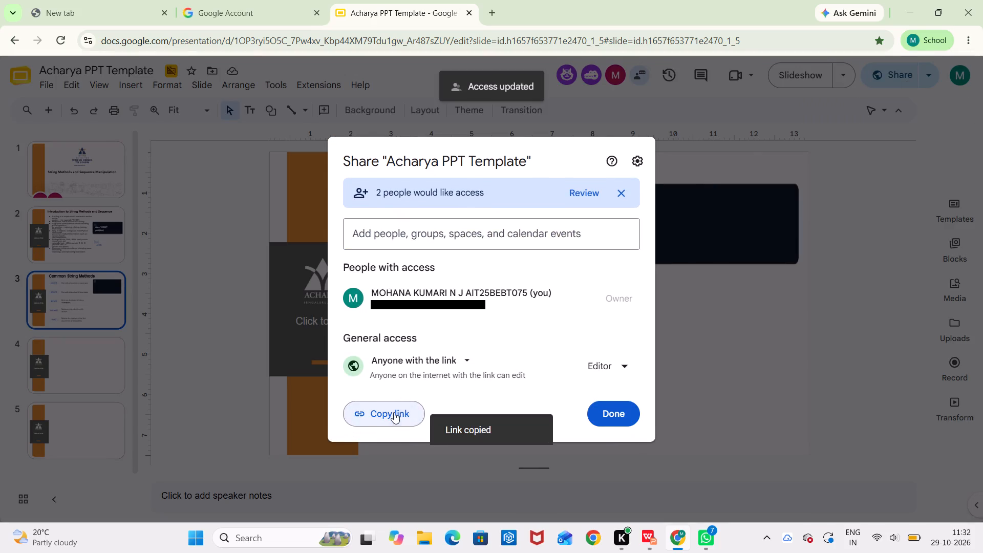
pyautogui.click(712, 205)
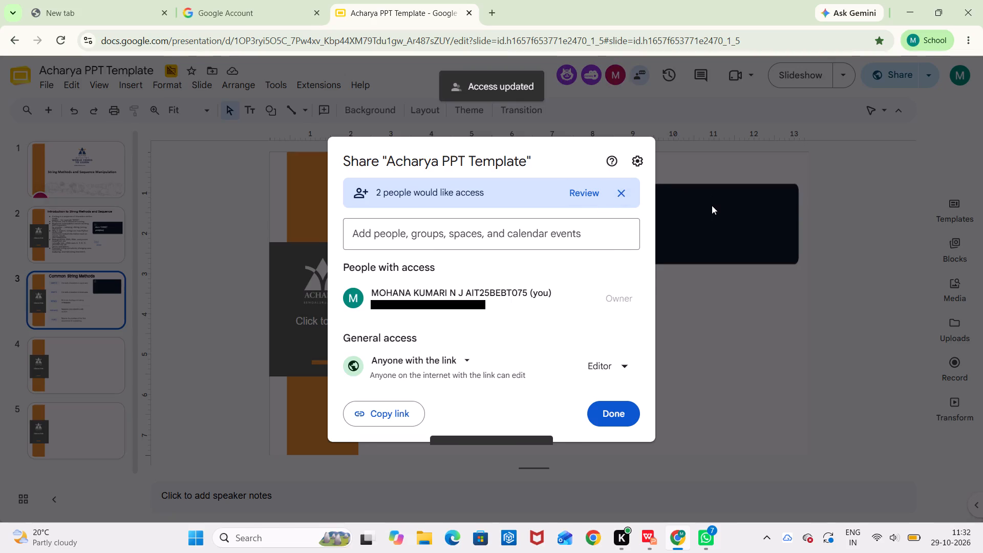
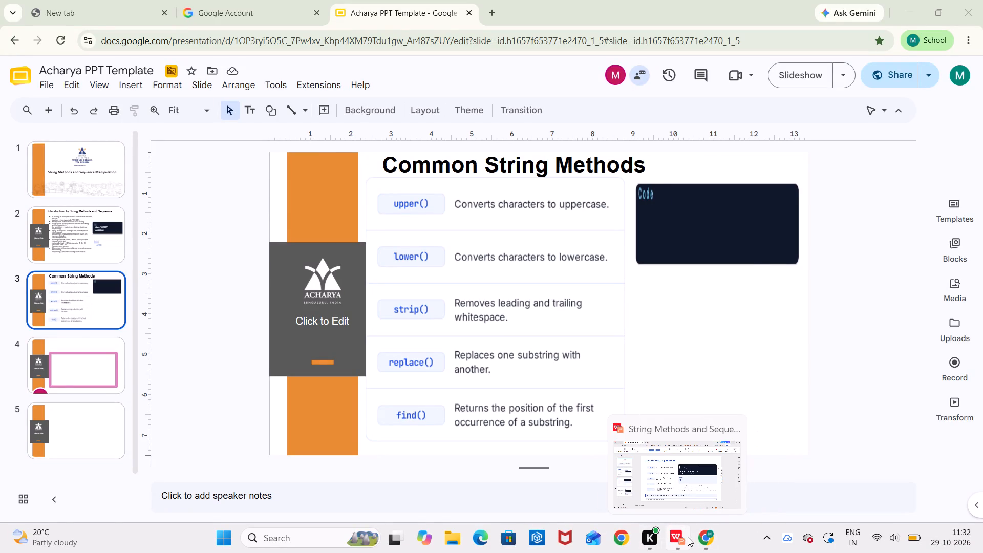
# Switch to WPS Office, copy the dark code box on the Common String Methods slide, and return to the Google Slides presentation.
pyautogui.click(688, 537)
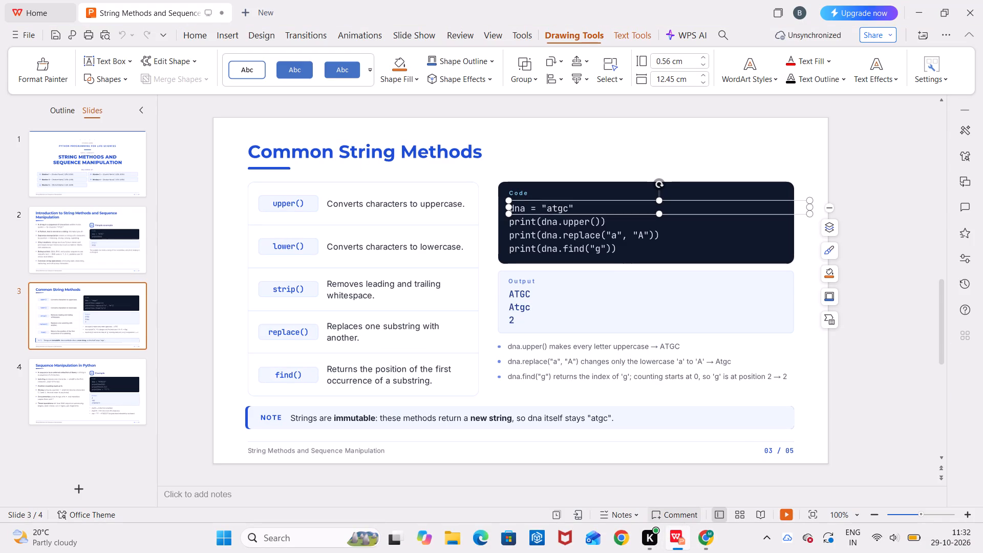
pyautogui.rightClick(590, 209)
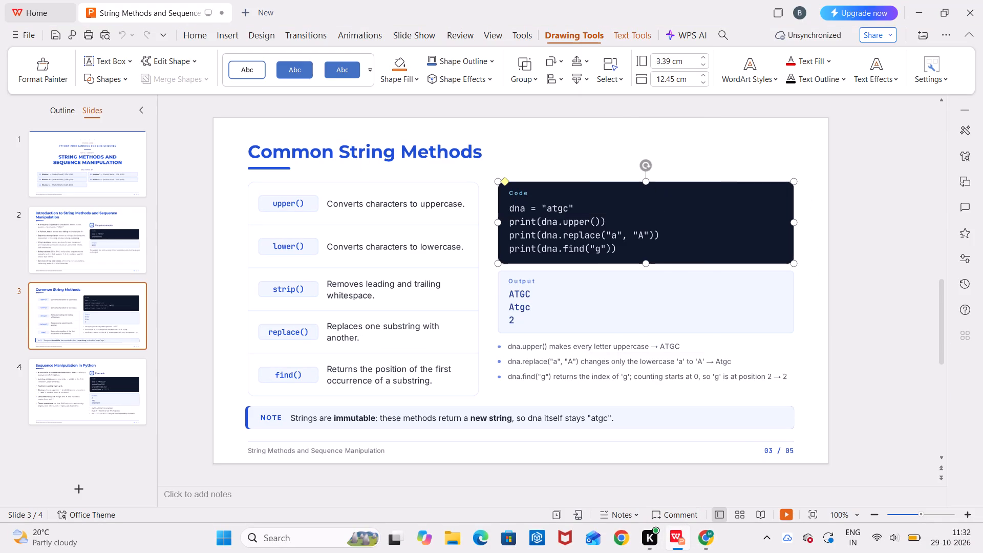
pyautogui.click(607, 17)
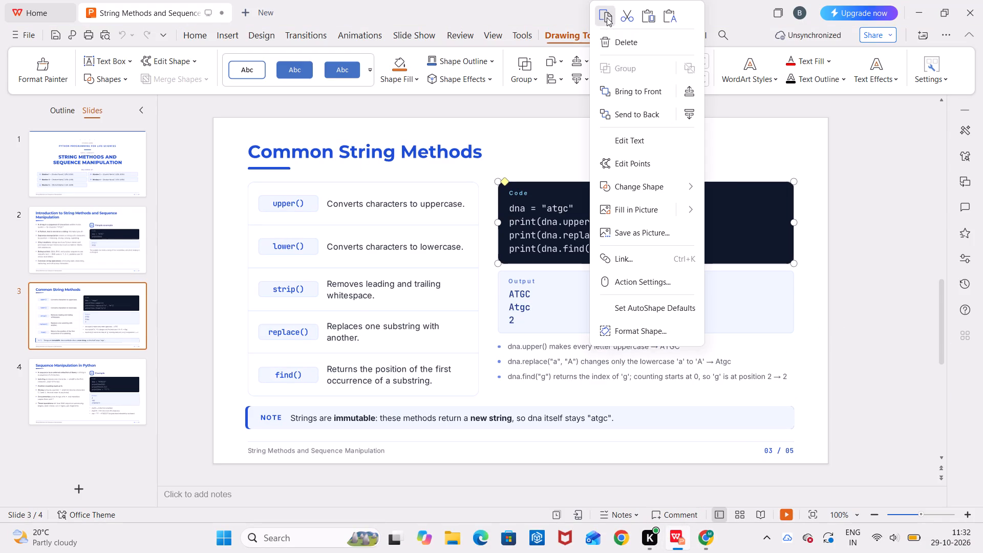
pyautogui.click(678, 542)
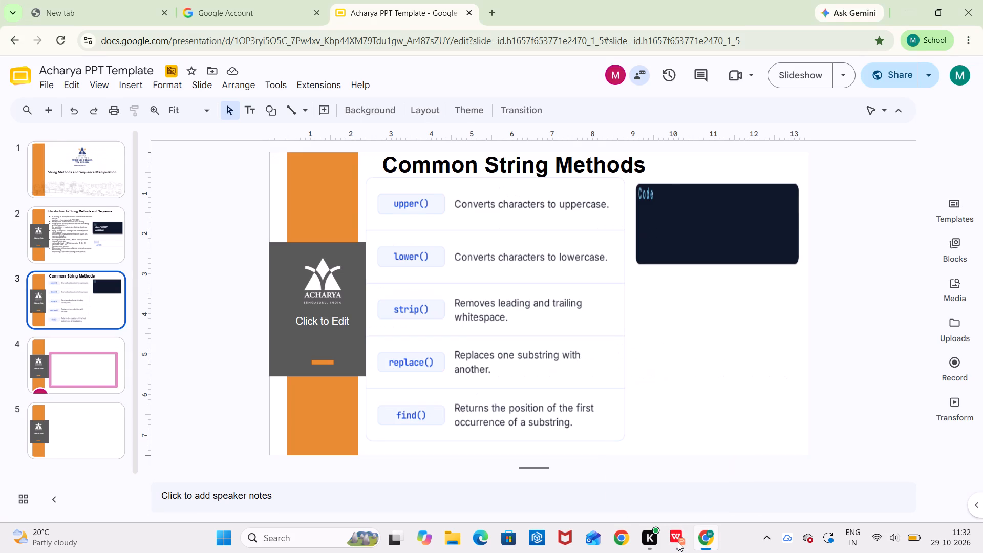
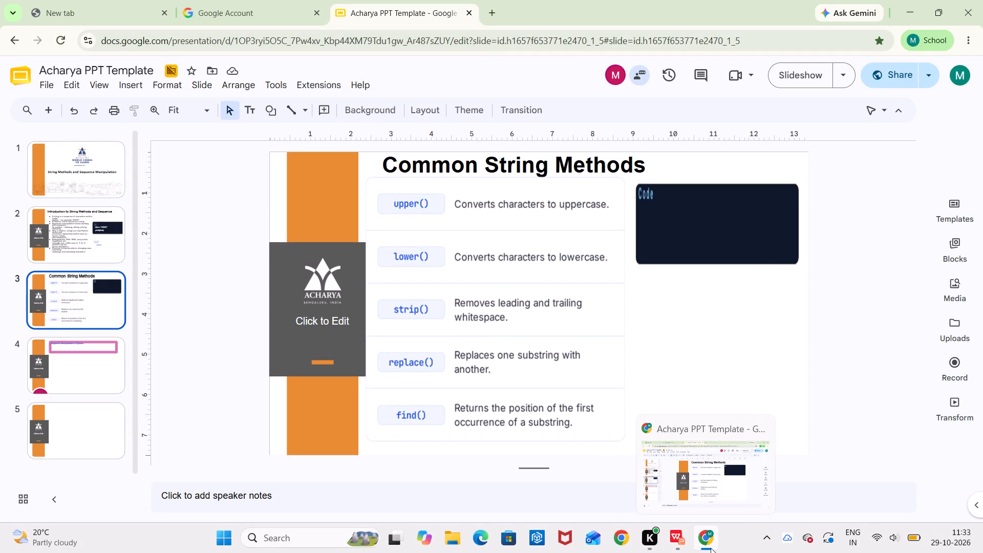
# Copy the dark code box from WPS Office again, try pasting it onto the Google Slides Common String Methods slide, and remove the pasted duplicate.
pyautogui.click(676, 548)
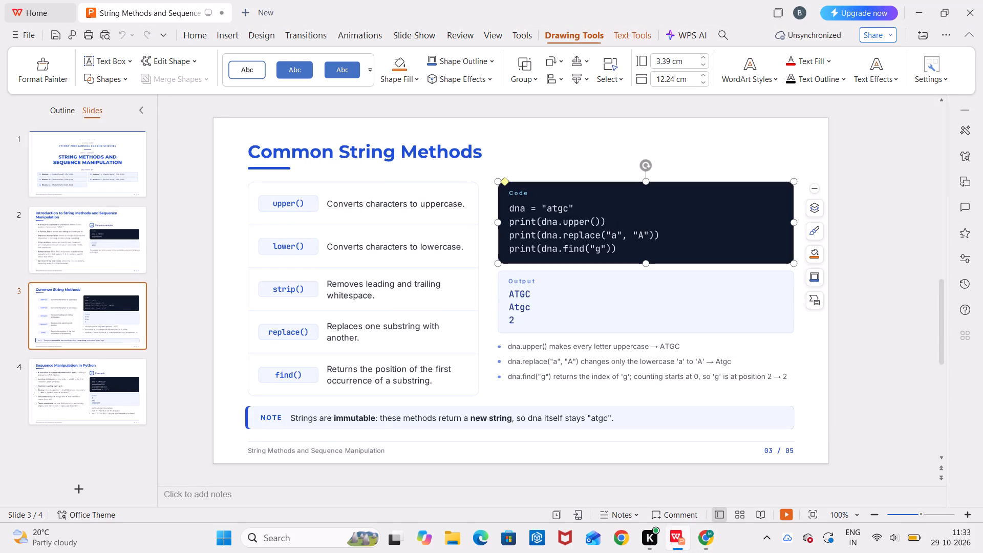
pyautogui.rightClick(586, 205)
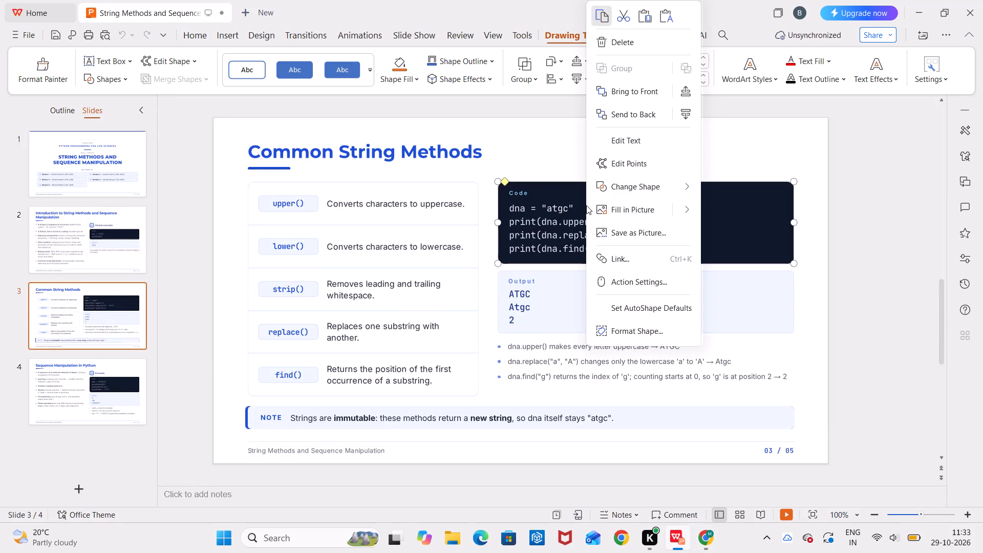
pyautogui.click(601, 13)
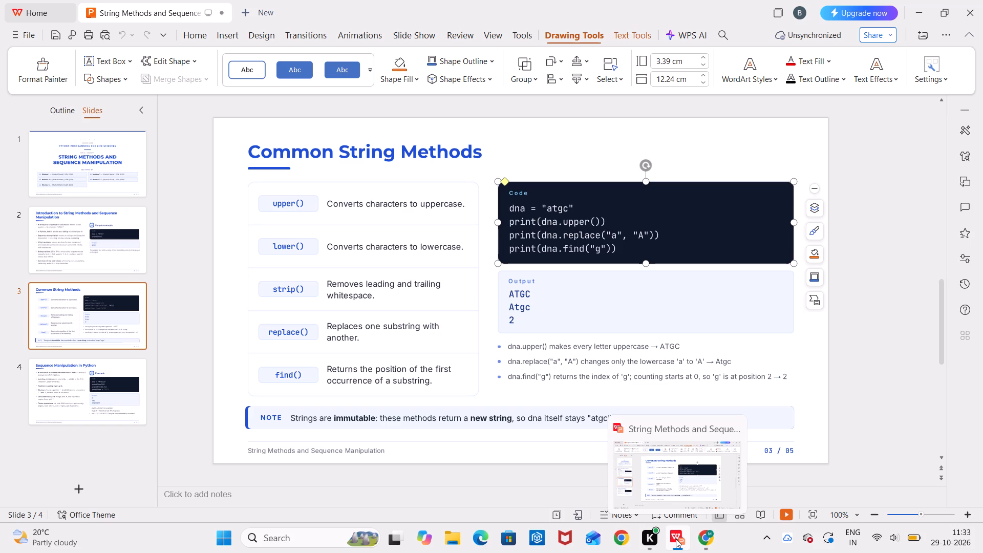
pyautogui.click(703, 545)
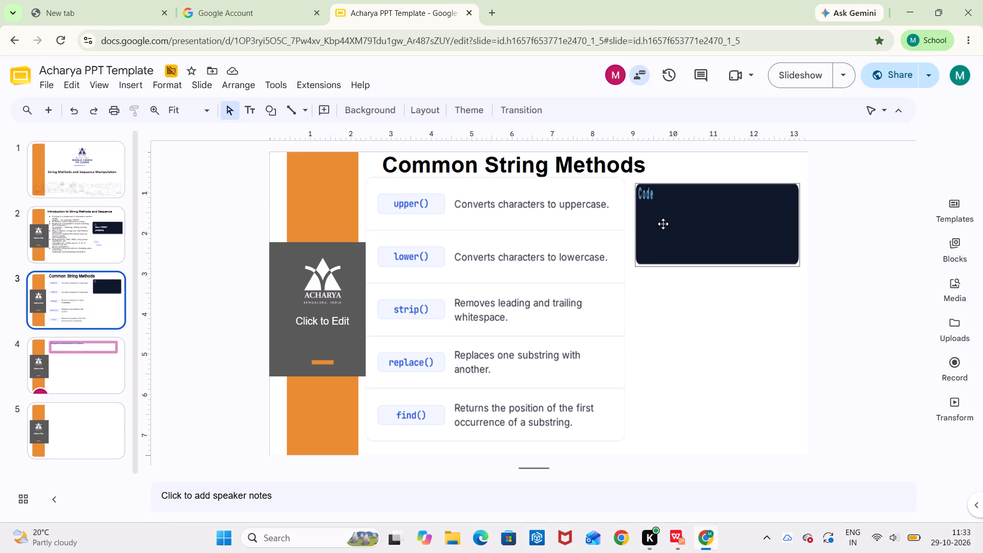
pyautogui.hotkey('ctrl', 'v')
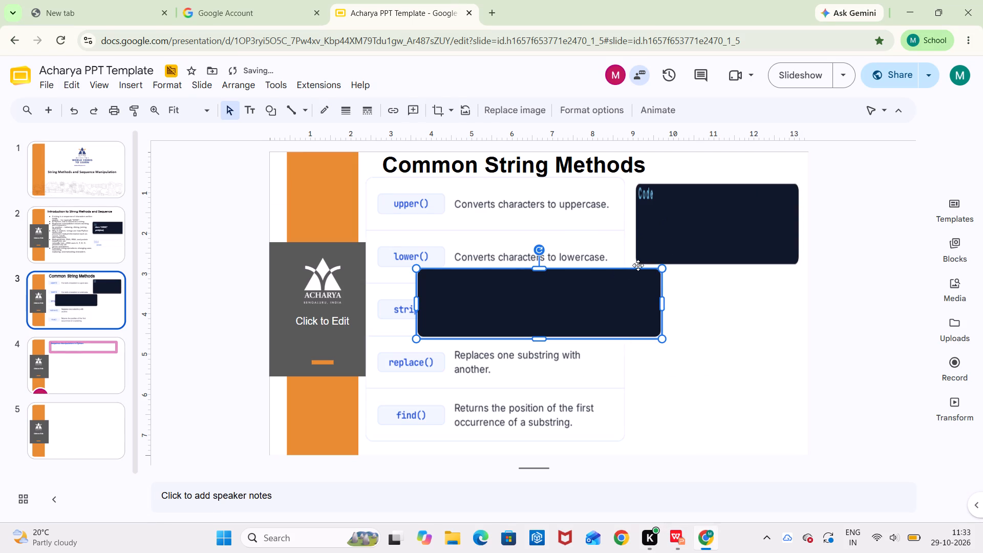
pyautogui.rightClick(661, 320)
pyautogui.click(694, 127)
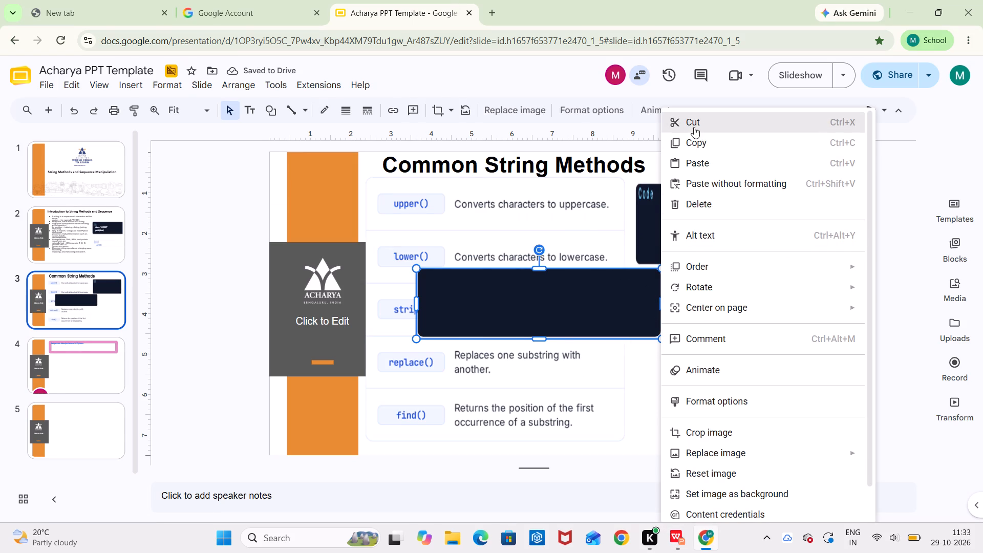
# Copy the print(dna.upper()) line from the code box in WPS Office and paste it onto the Common String Methods slide in Google Slides.
pyautogui.click(678, 550)
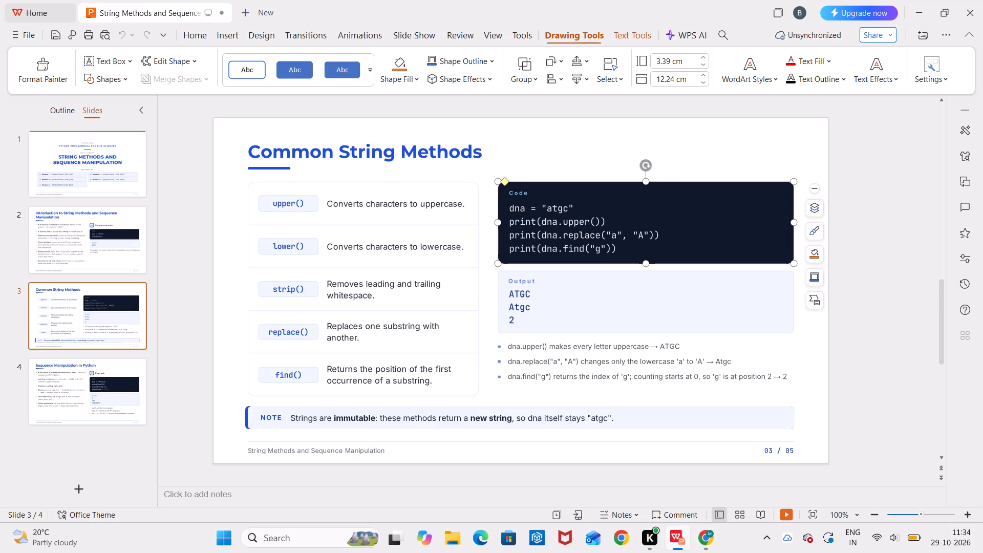
pyautogui.click(548, 212)
pyautogui.click(581, 210)
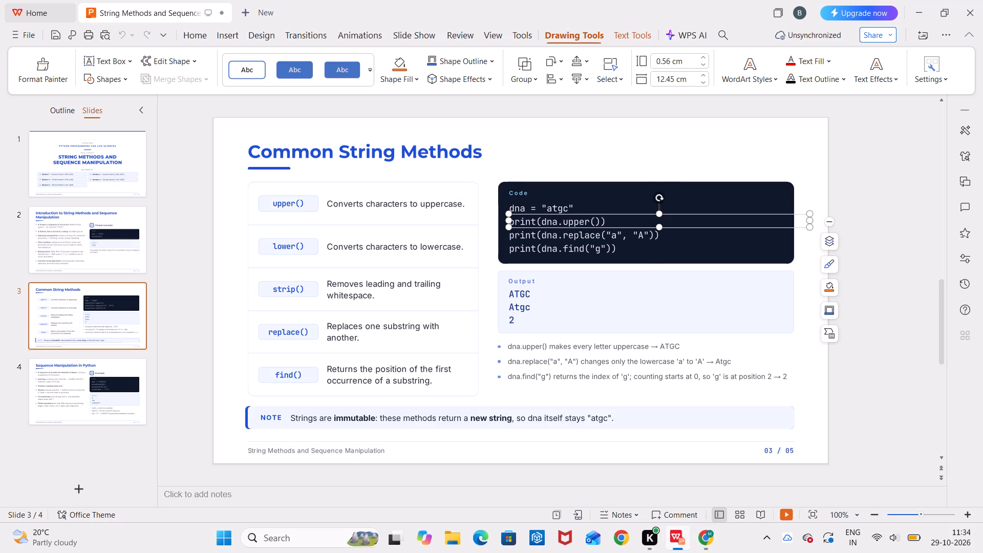
pyautogui.click(581, 205)
pyautogui.click(561, 209)
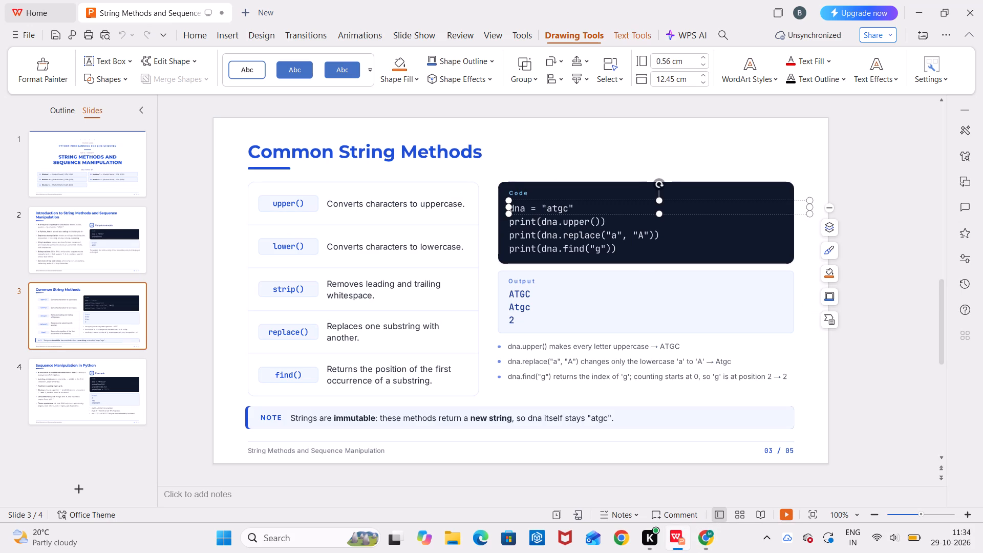
pyautogui.rightClick(576, 201)
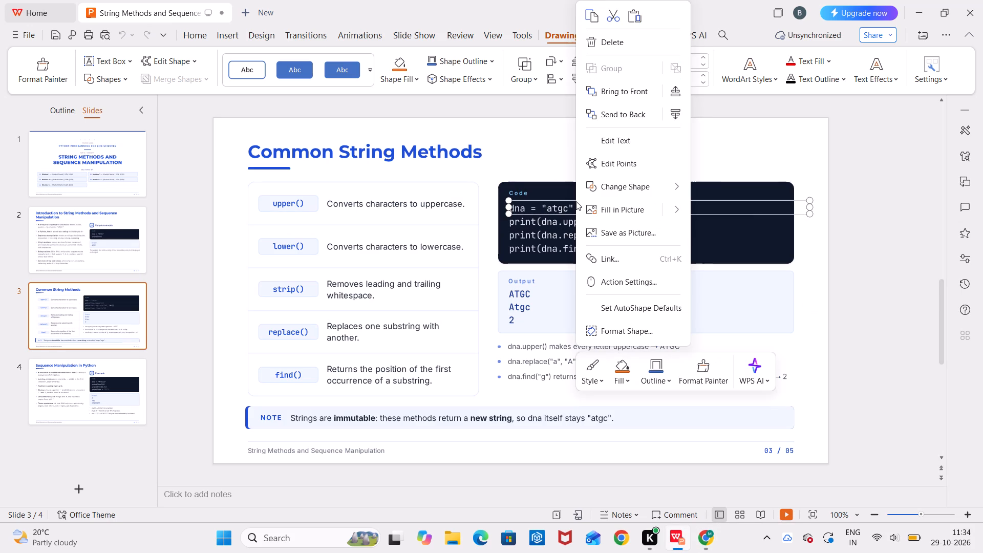
pyautogui.click(843, 249)
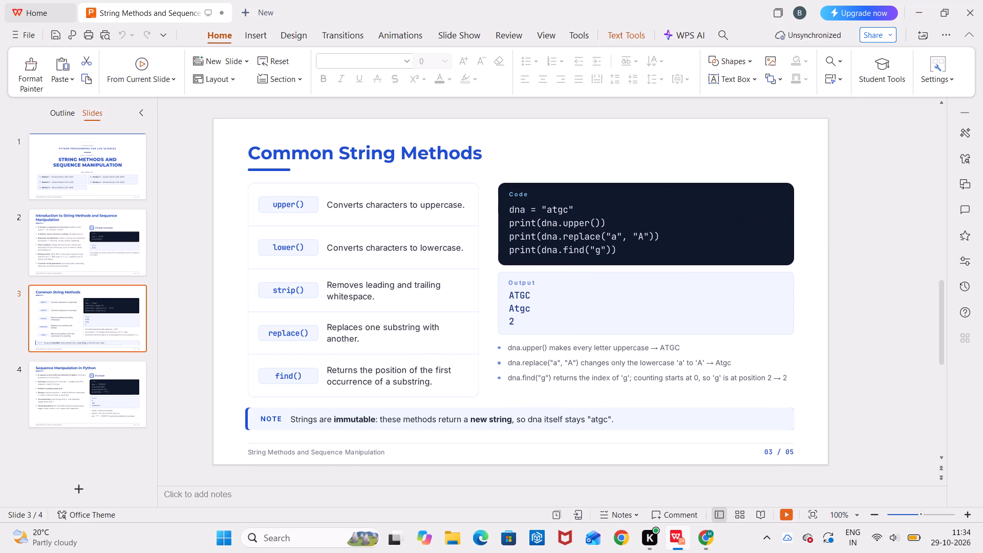
pyautogui.click(747, 215)
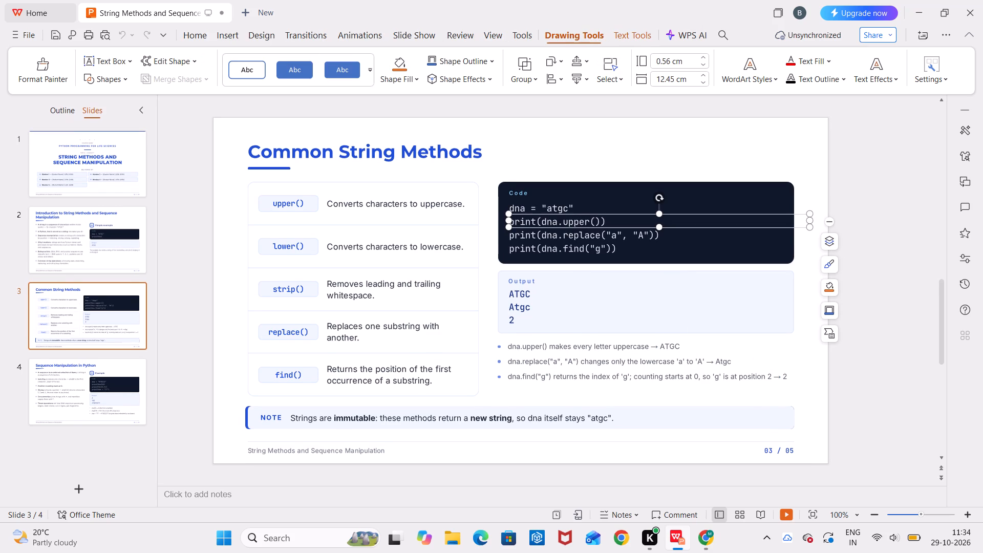
pyautogui.rightClick(763, 213)
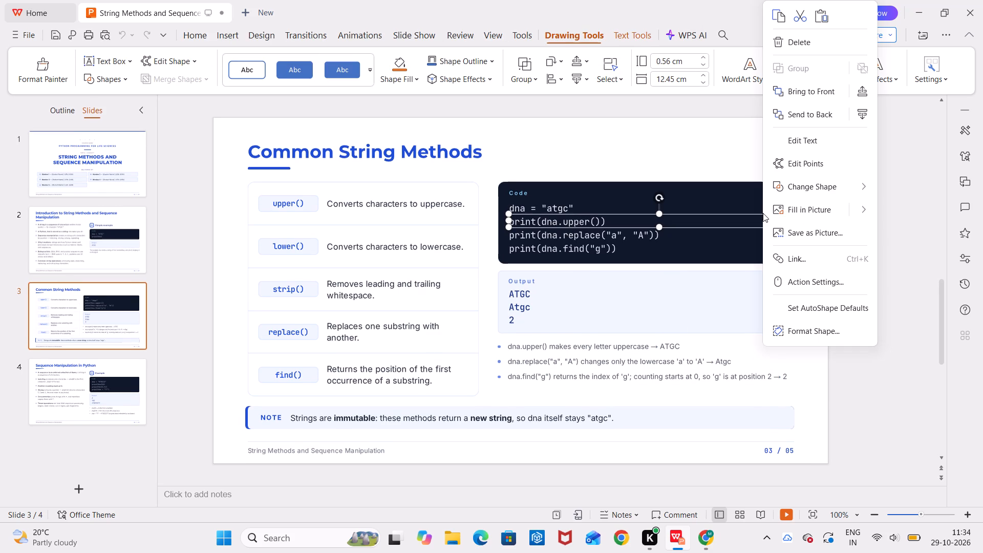
pyautogui.click(776, 20)
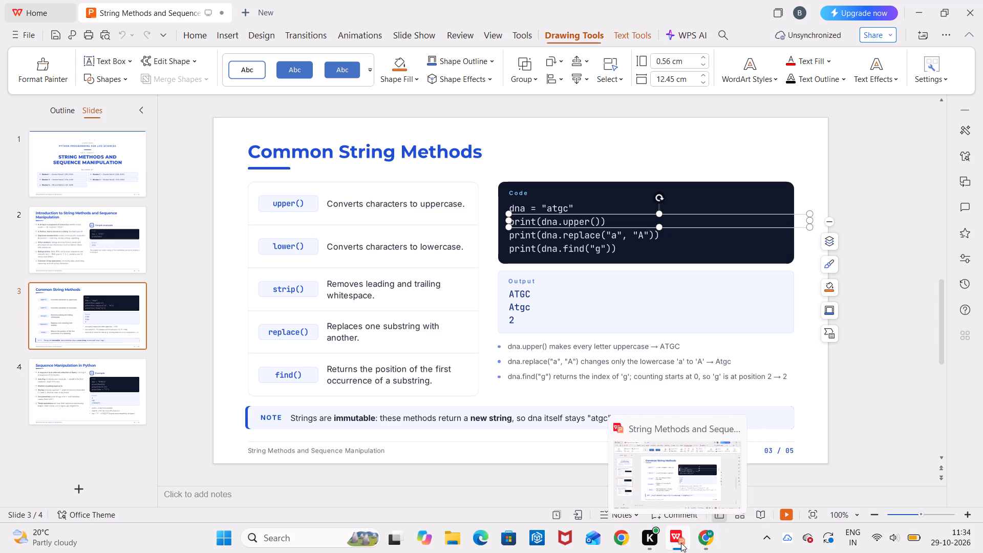
pyautogui.click(713, 548)
pyautogui.hotkey('ctrl', 'v')
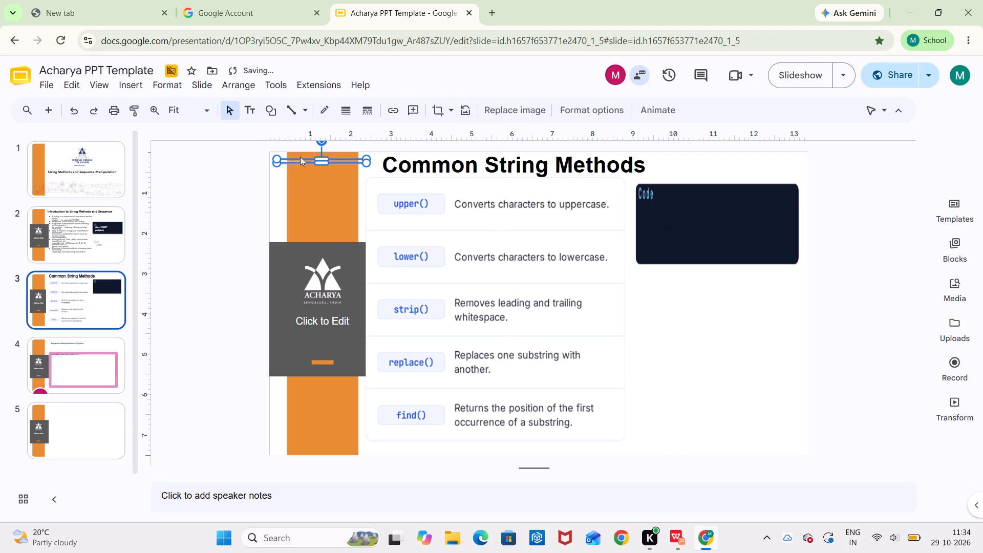
# Move the pasted print(dna.upper()) line into the dark code box beneath the Code label and enlarge it to nearly the box's width.
pyautogui.click(300, 157)
pyautogui.click(291, 164)
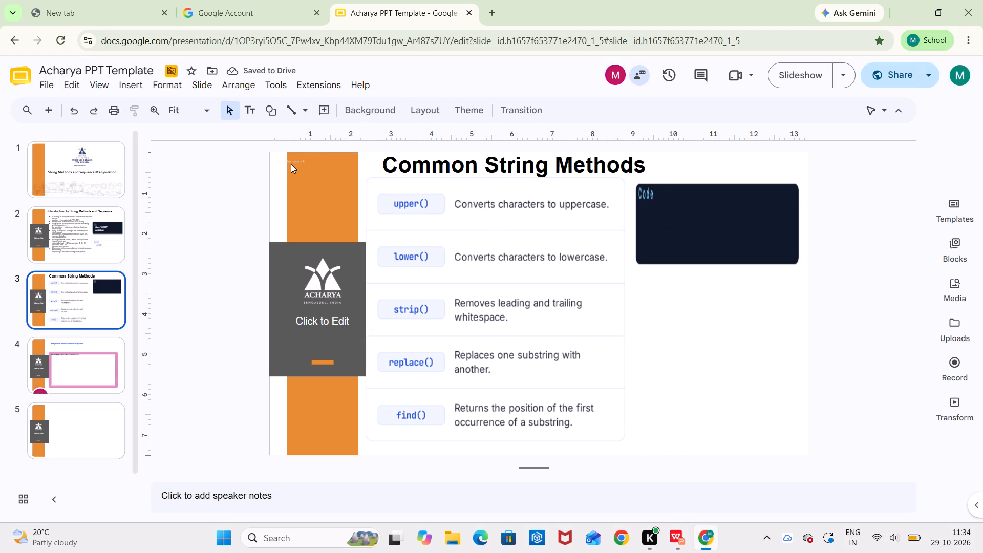
pyautogui.click(296, 161)
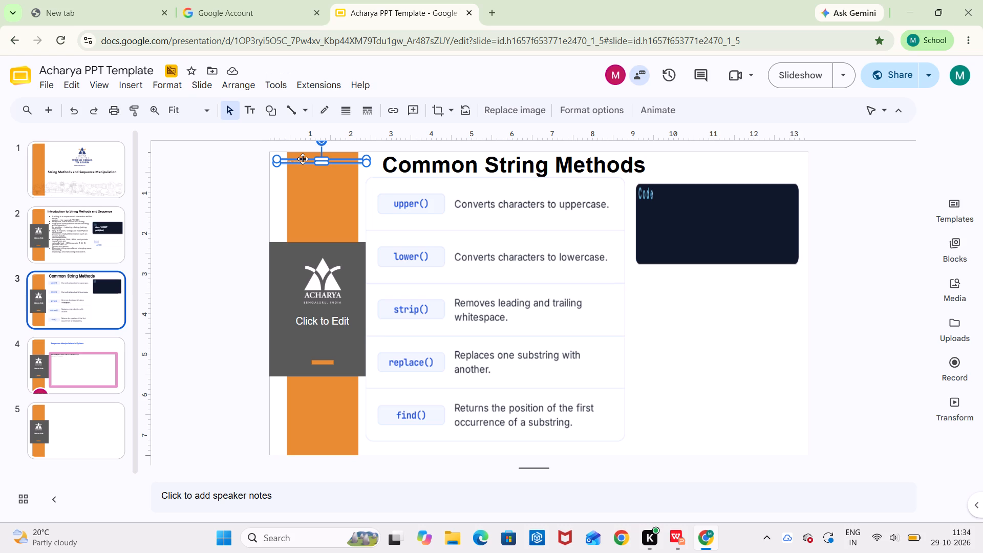
pyautogui.moveTo(303, 159); pyautogui.dragTo(623, 206)
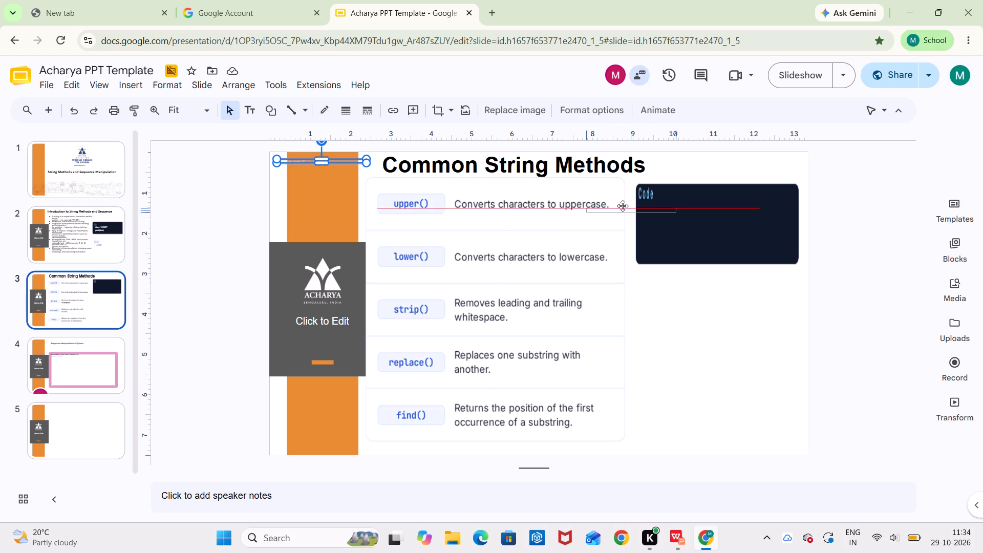
pyautogui.moveTo(623, 206); pyautogui.dragTo(674, 205)
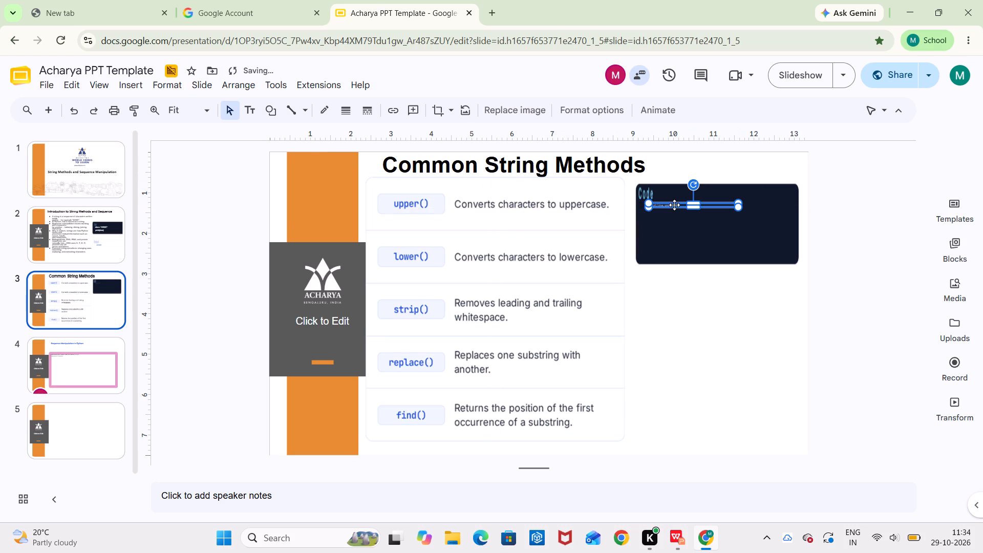
pyautogui.moveTo(692, 207); pyautogui.dragTo(698, 212)
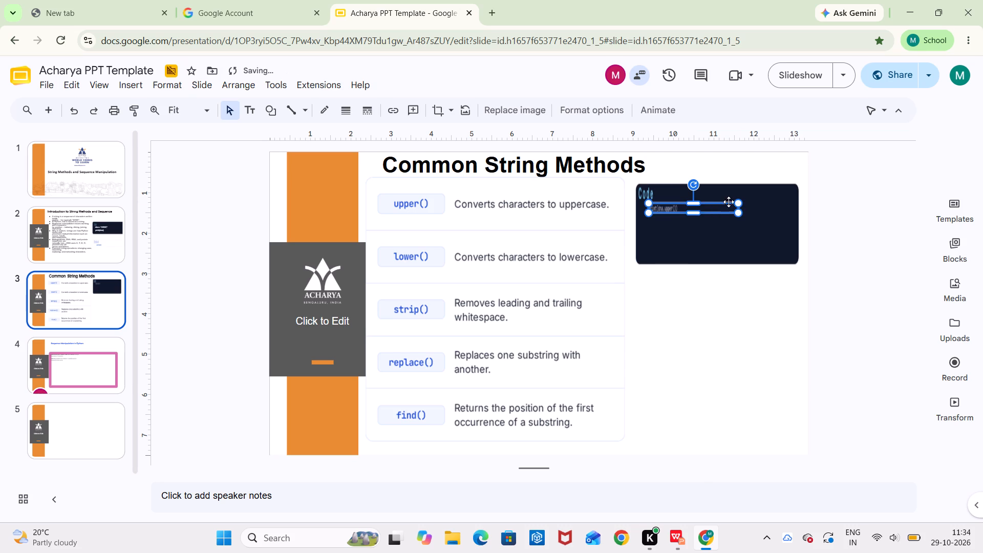
pyautogui.moveTo(741, 203); pyautogui.dragTo(772, 201)
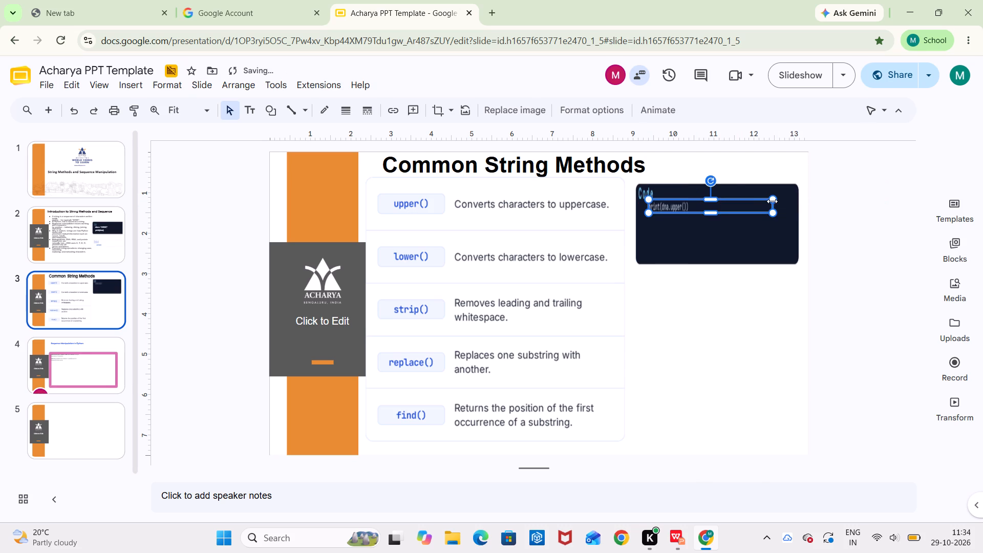
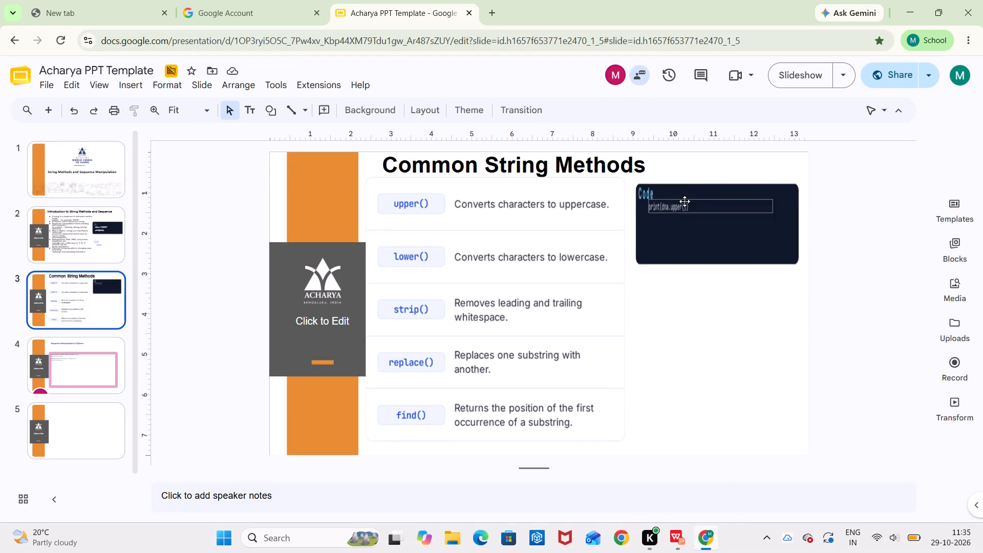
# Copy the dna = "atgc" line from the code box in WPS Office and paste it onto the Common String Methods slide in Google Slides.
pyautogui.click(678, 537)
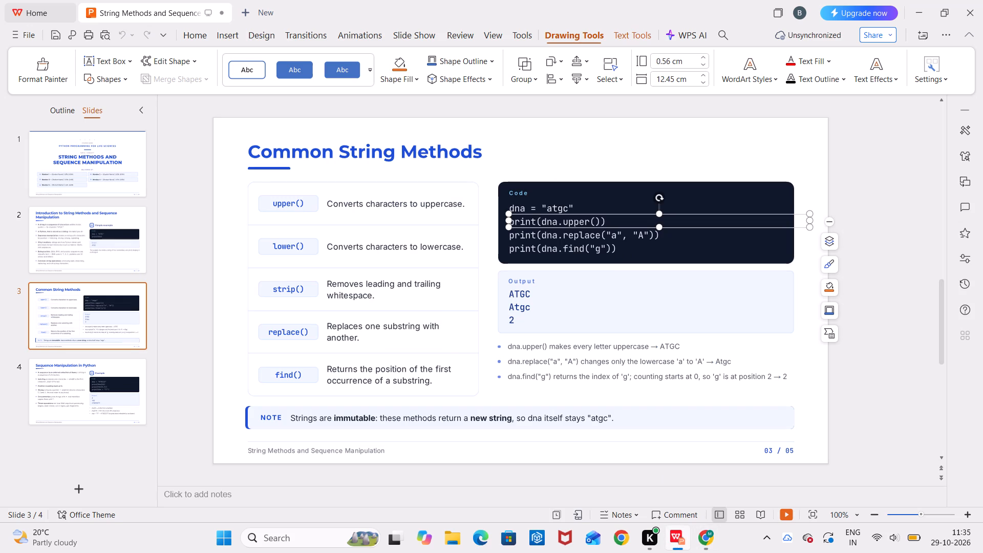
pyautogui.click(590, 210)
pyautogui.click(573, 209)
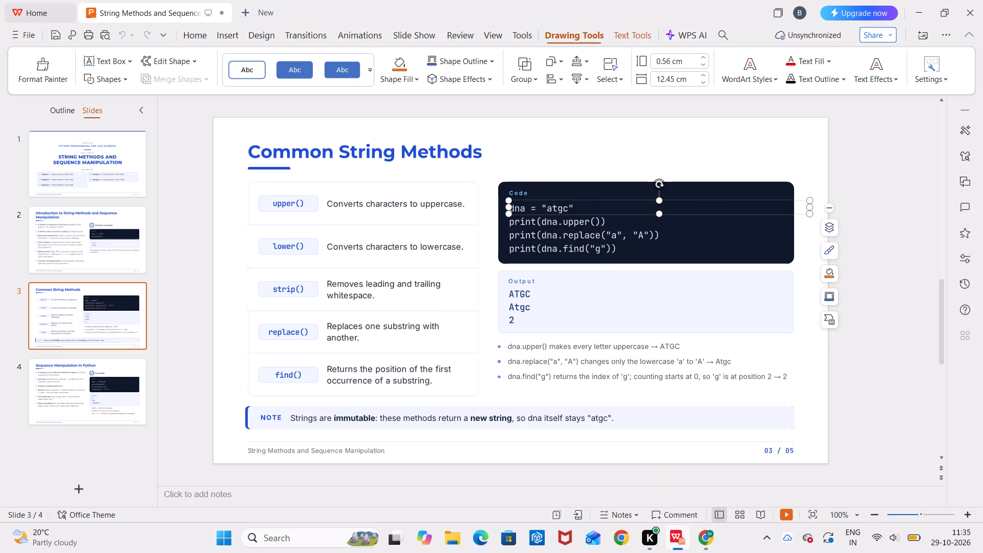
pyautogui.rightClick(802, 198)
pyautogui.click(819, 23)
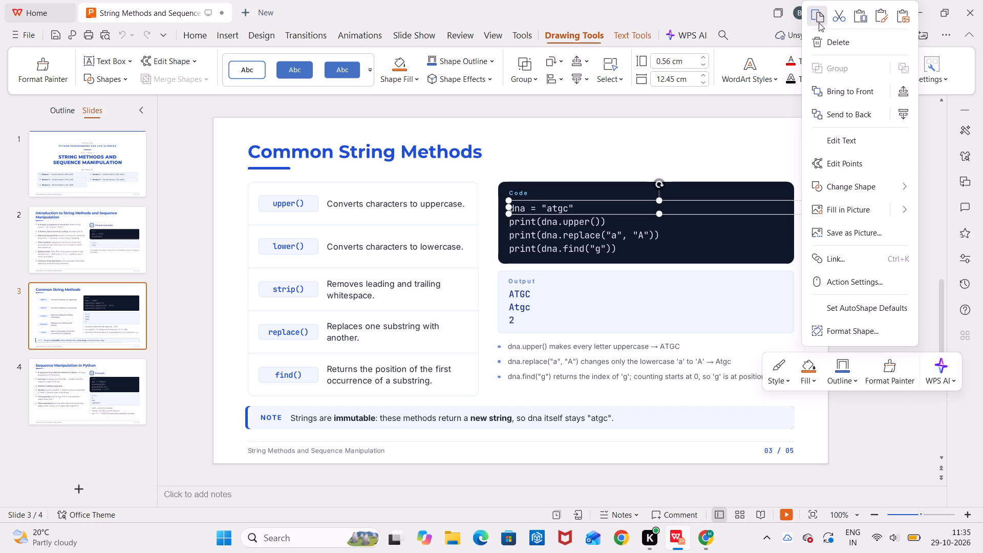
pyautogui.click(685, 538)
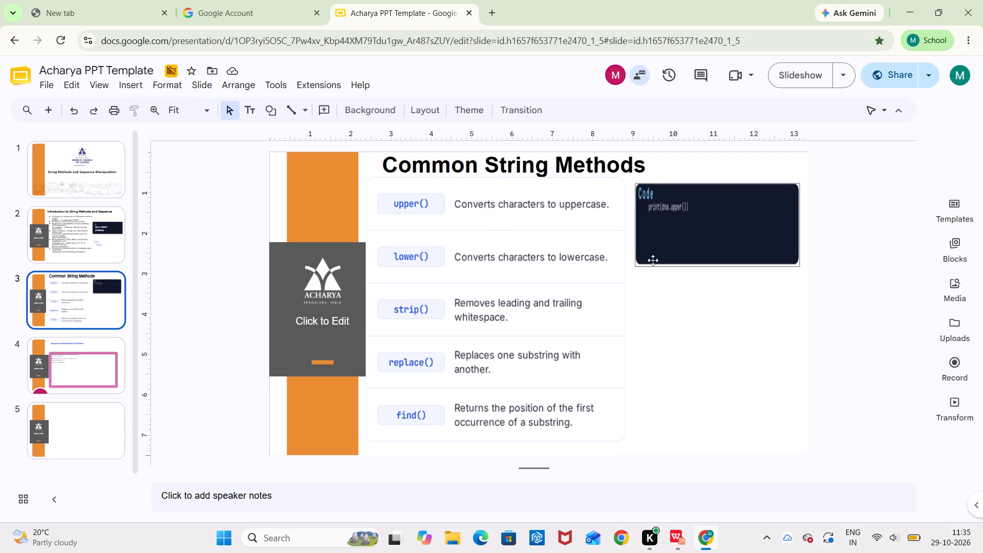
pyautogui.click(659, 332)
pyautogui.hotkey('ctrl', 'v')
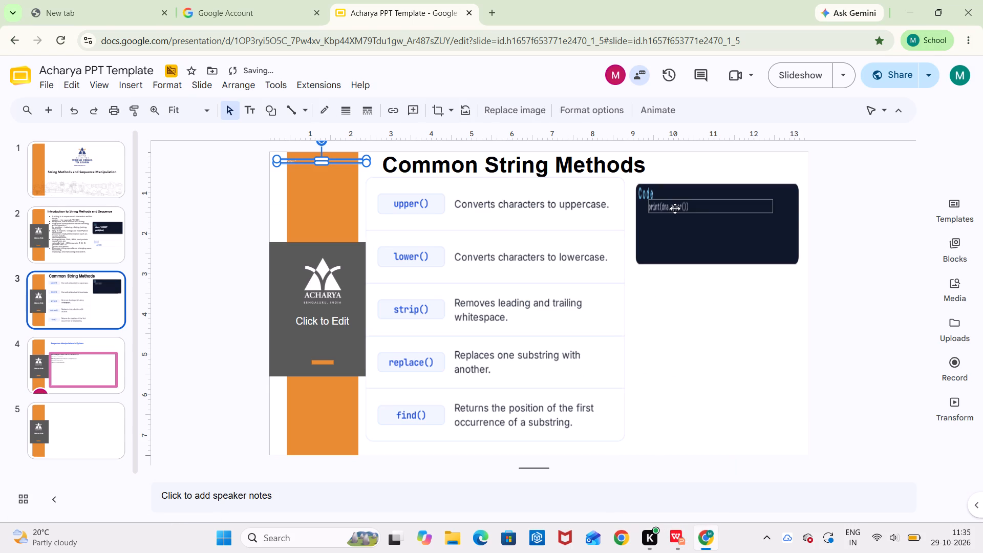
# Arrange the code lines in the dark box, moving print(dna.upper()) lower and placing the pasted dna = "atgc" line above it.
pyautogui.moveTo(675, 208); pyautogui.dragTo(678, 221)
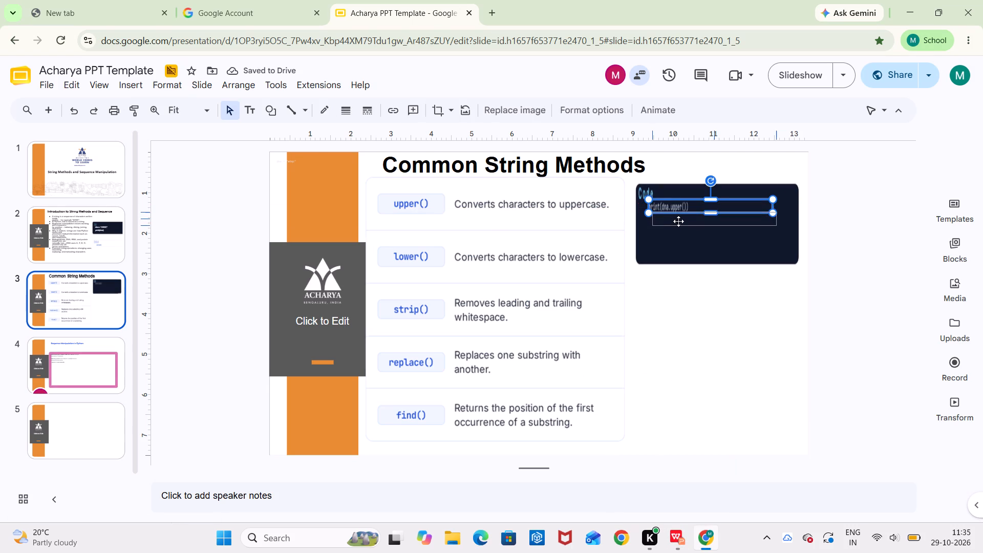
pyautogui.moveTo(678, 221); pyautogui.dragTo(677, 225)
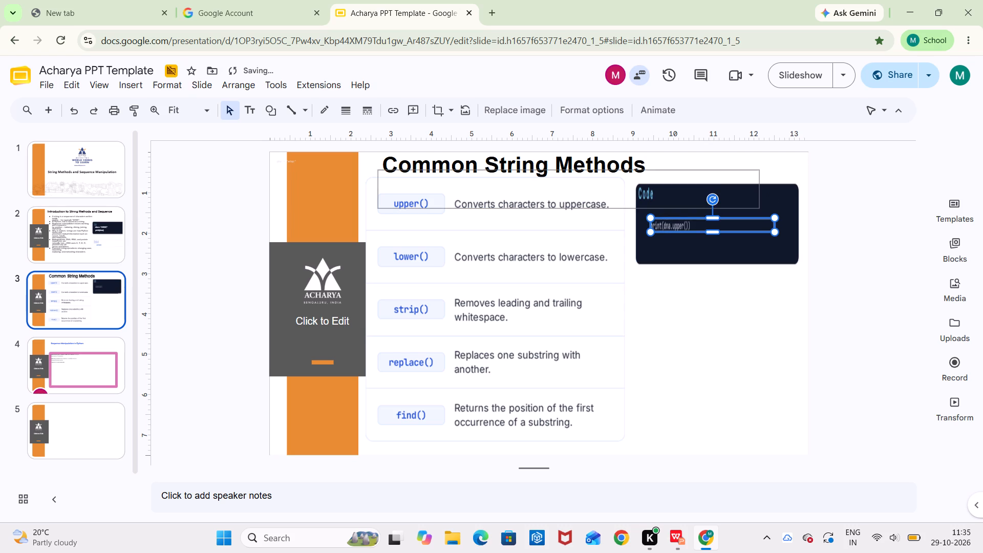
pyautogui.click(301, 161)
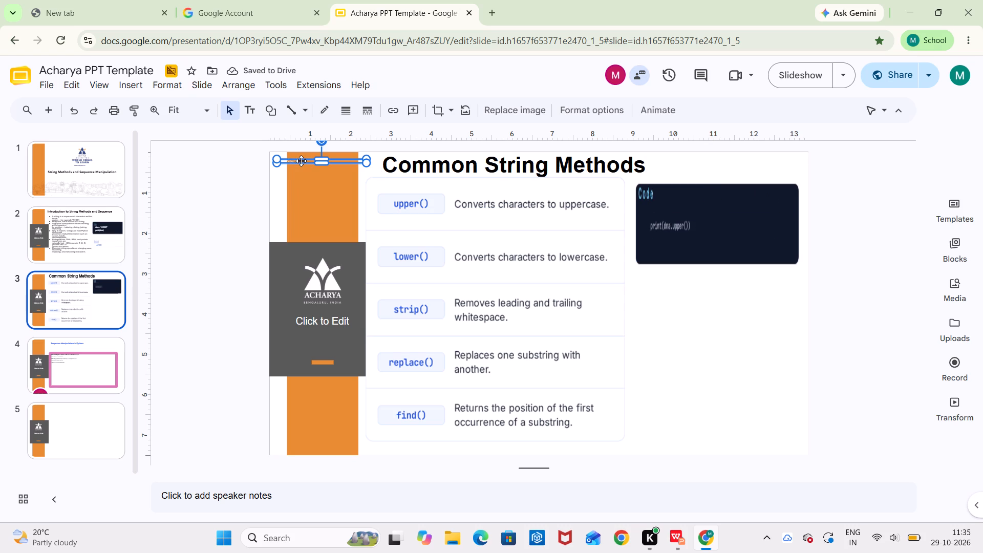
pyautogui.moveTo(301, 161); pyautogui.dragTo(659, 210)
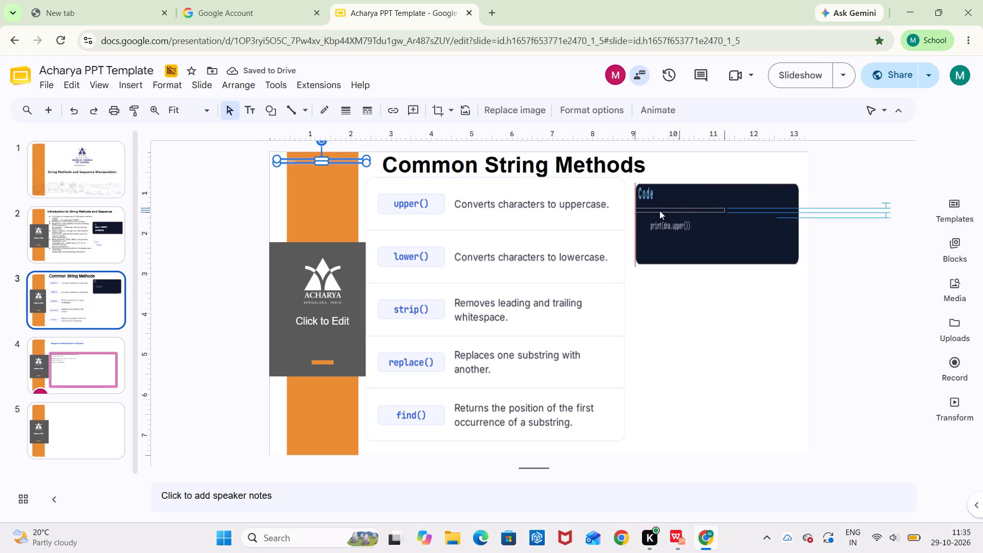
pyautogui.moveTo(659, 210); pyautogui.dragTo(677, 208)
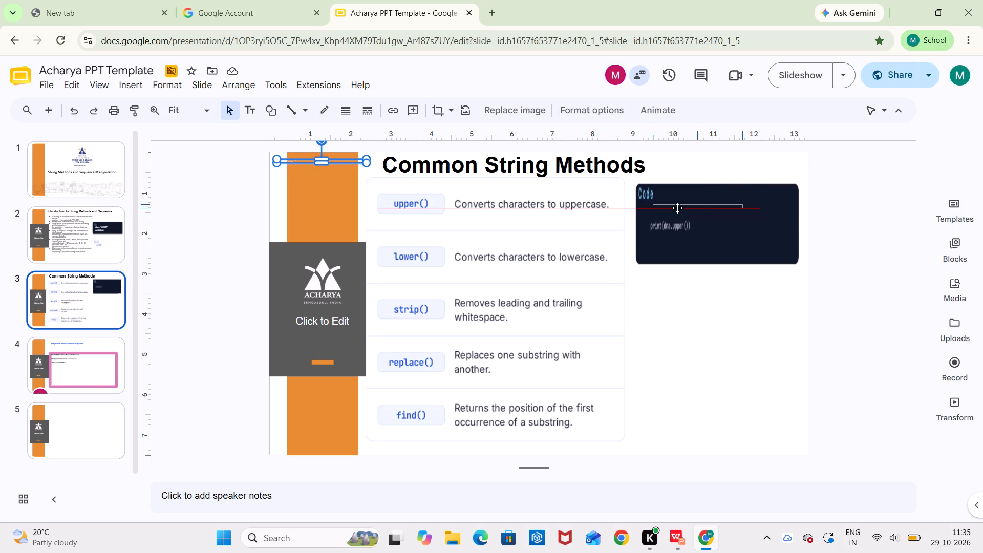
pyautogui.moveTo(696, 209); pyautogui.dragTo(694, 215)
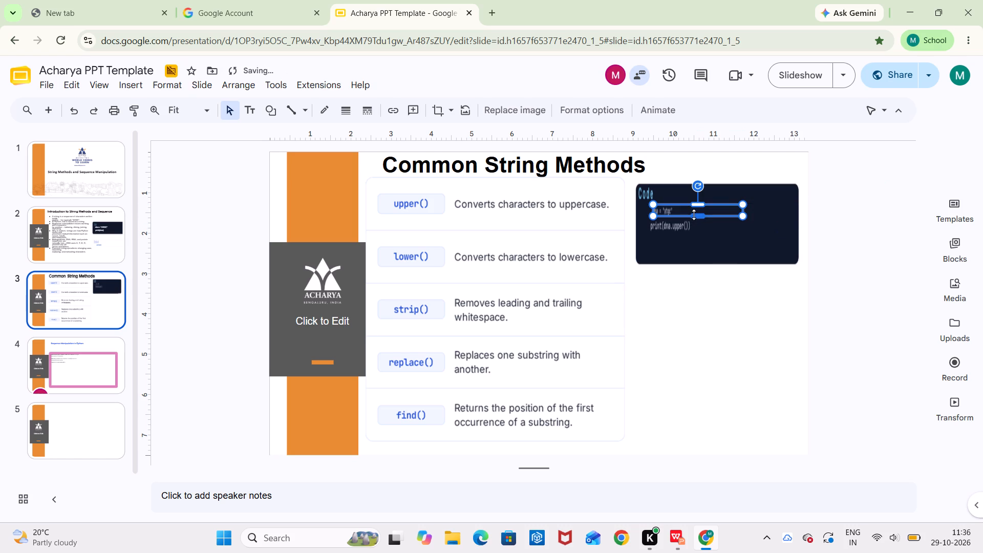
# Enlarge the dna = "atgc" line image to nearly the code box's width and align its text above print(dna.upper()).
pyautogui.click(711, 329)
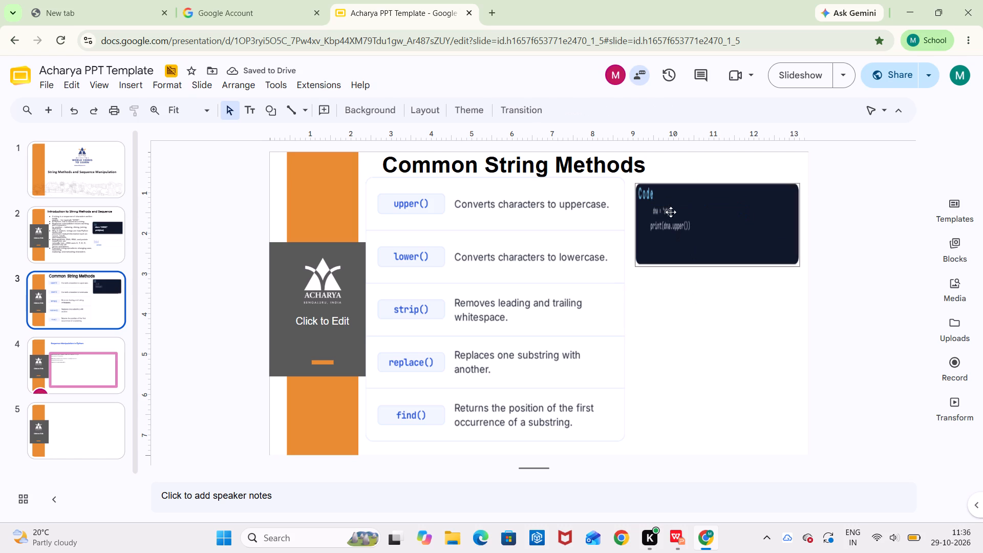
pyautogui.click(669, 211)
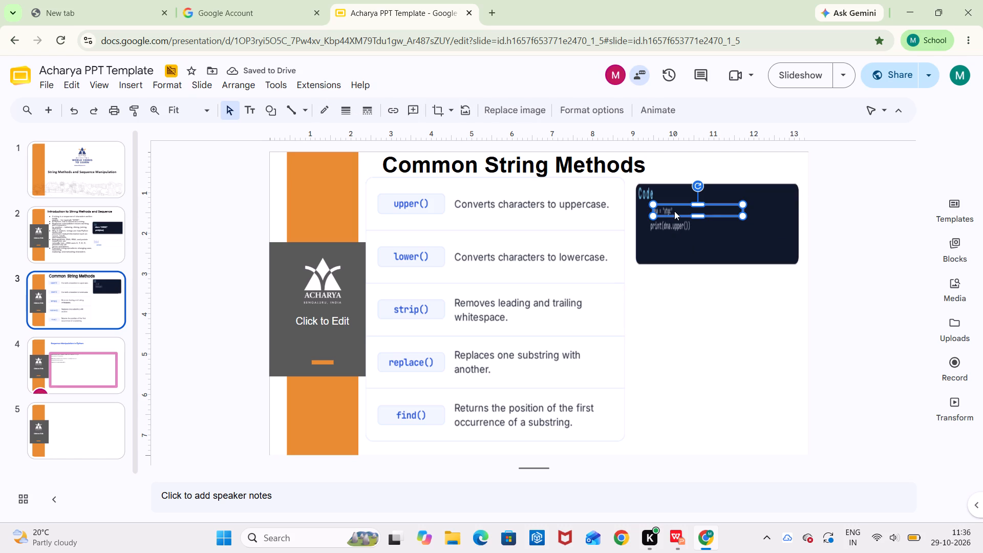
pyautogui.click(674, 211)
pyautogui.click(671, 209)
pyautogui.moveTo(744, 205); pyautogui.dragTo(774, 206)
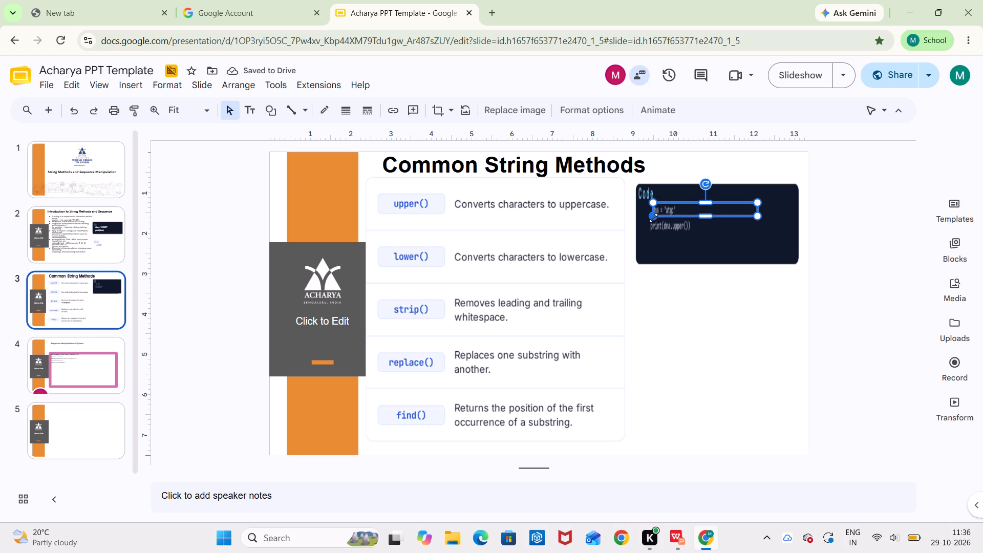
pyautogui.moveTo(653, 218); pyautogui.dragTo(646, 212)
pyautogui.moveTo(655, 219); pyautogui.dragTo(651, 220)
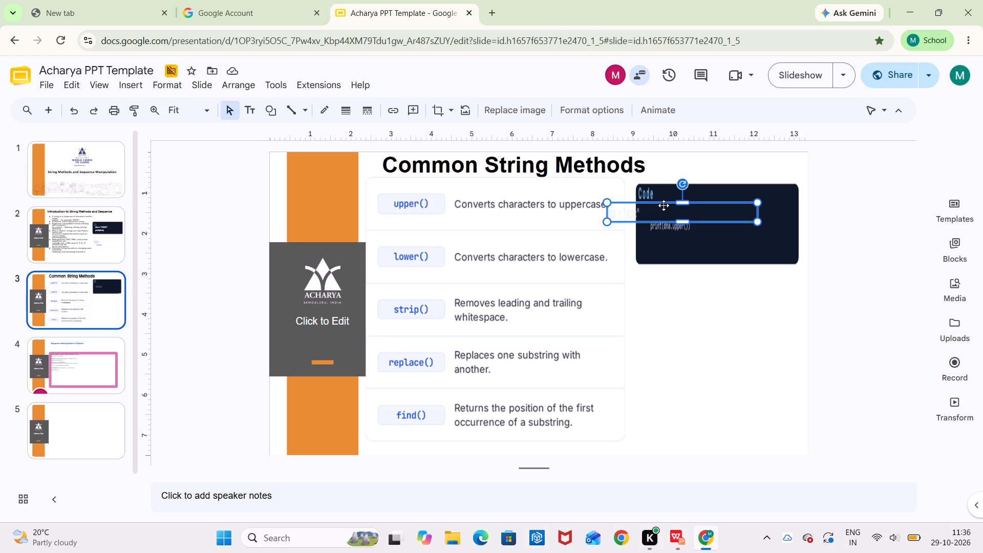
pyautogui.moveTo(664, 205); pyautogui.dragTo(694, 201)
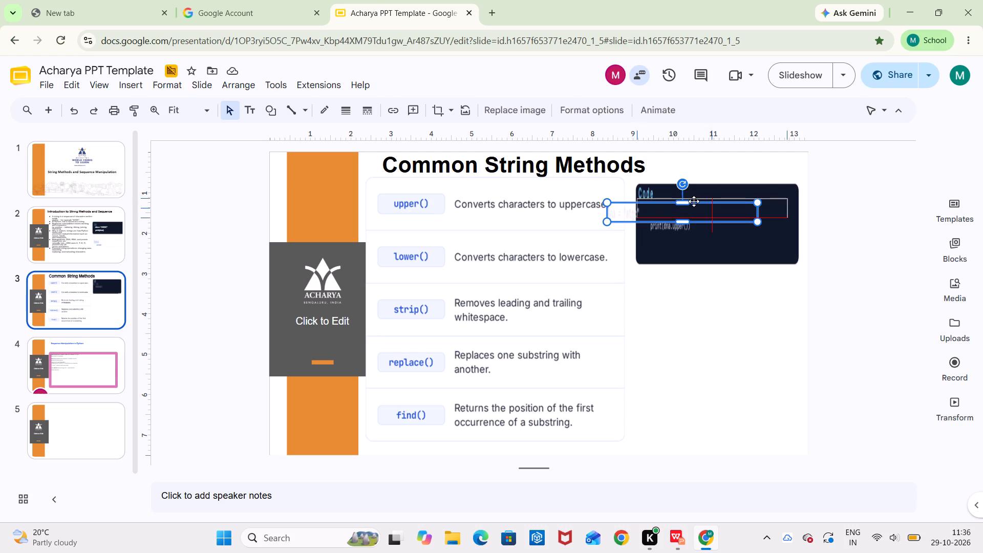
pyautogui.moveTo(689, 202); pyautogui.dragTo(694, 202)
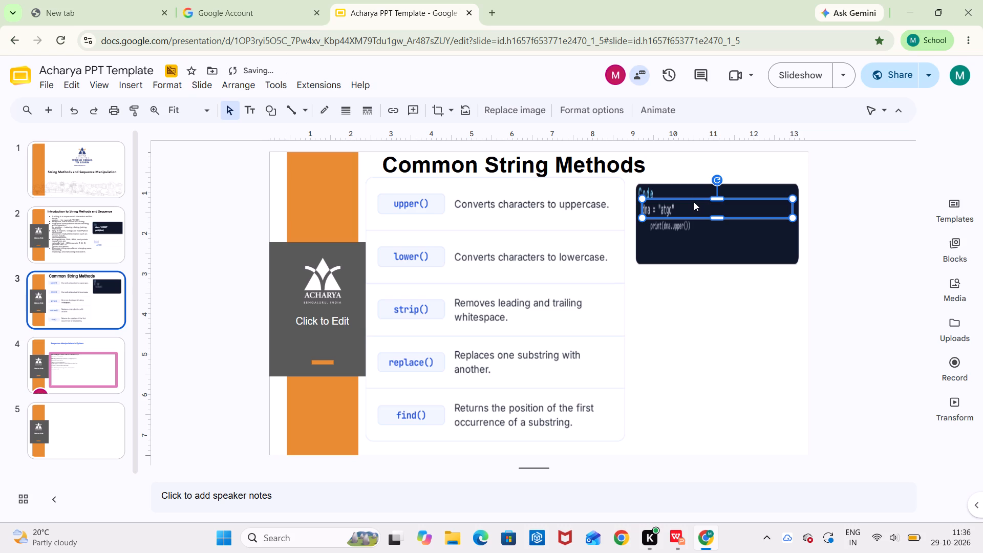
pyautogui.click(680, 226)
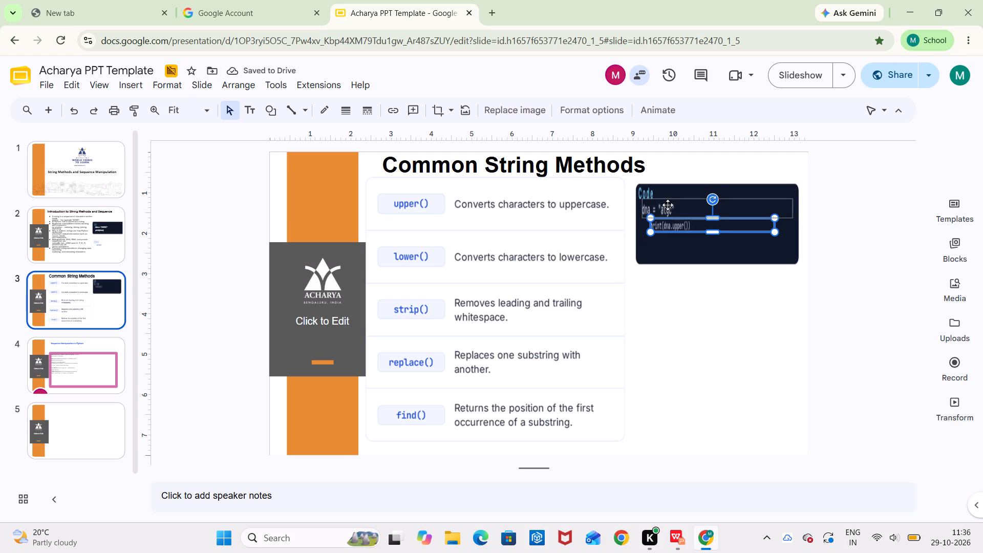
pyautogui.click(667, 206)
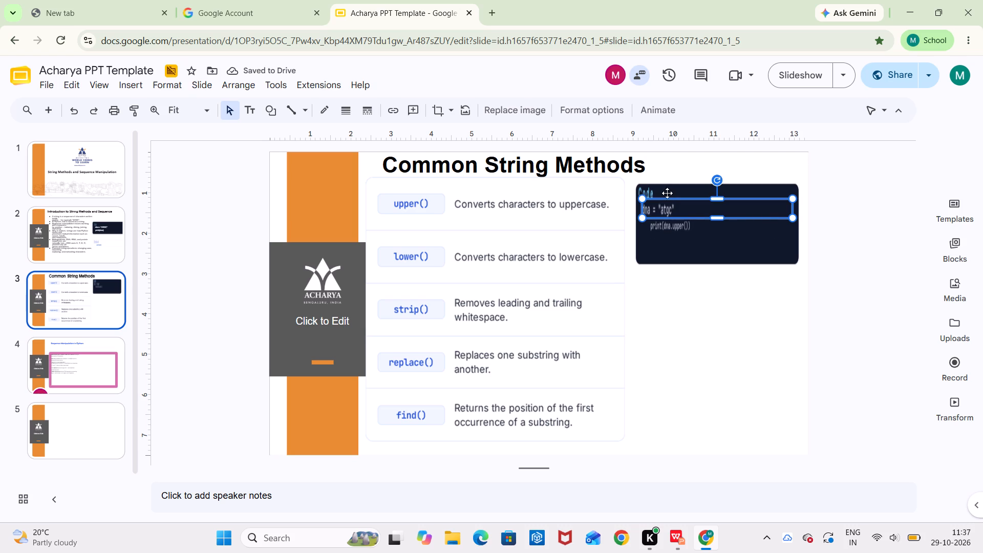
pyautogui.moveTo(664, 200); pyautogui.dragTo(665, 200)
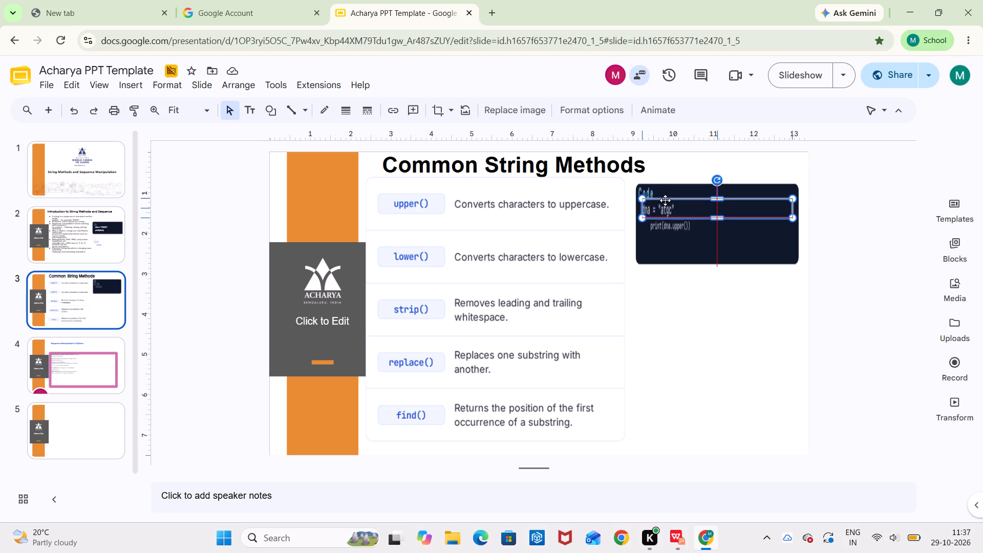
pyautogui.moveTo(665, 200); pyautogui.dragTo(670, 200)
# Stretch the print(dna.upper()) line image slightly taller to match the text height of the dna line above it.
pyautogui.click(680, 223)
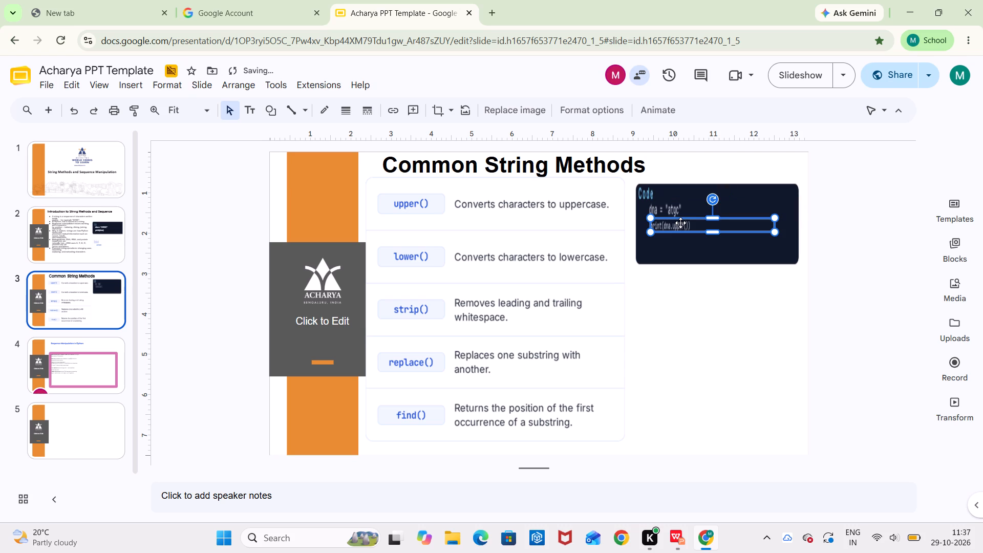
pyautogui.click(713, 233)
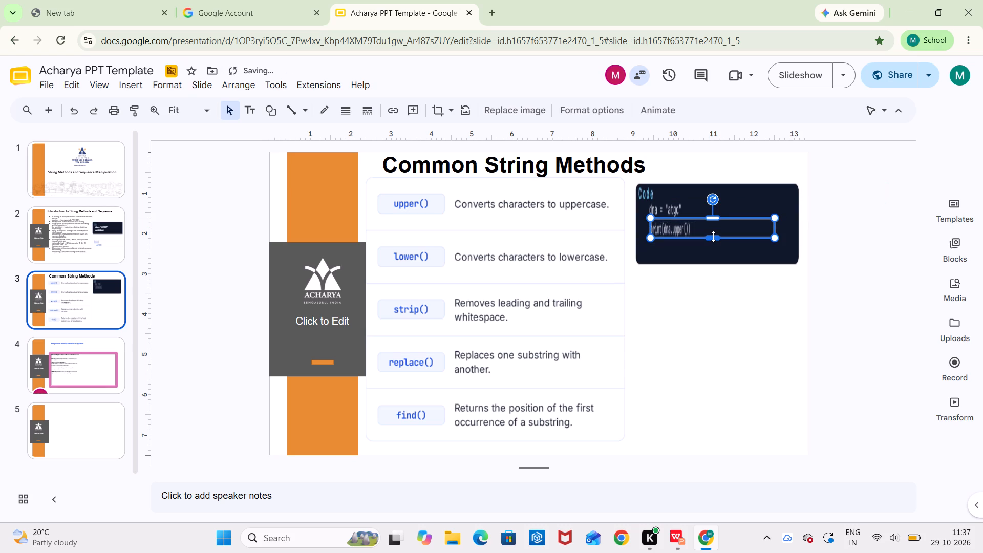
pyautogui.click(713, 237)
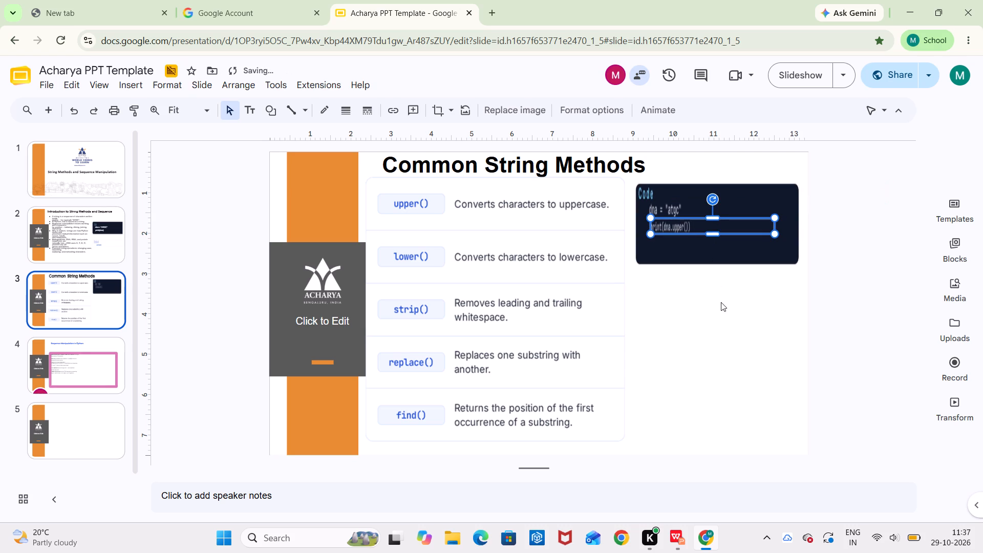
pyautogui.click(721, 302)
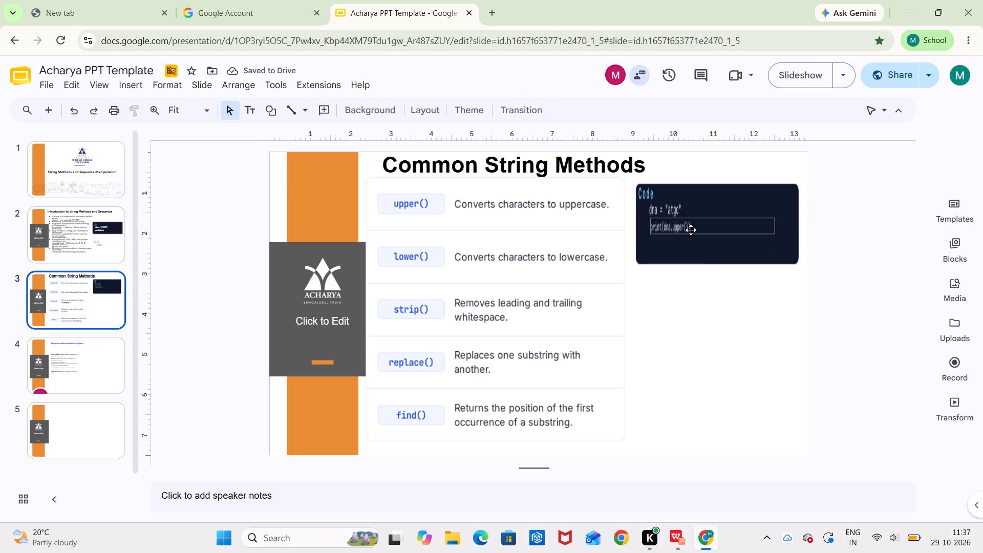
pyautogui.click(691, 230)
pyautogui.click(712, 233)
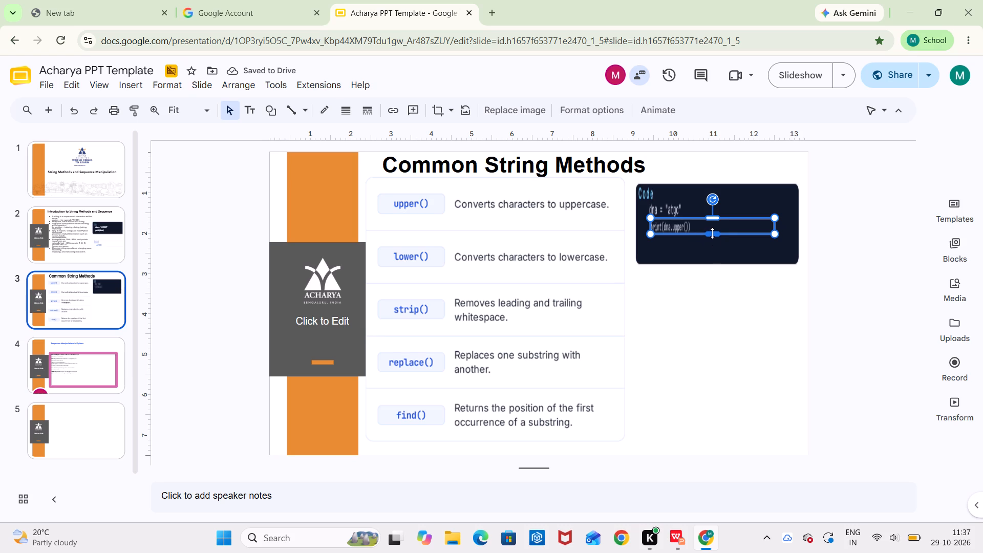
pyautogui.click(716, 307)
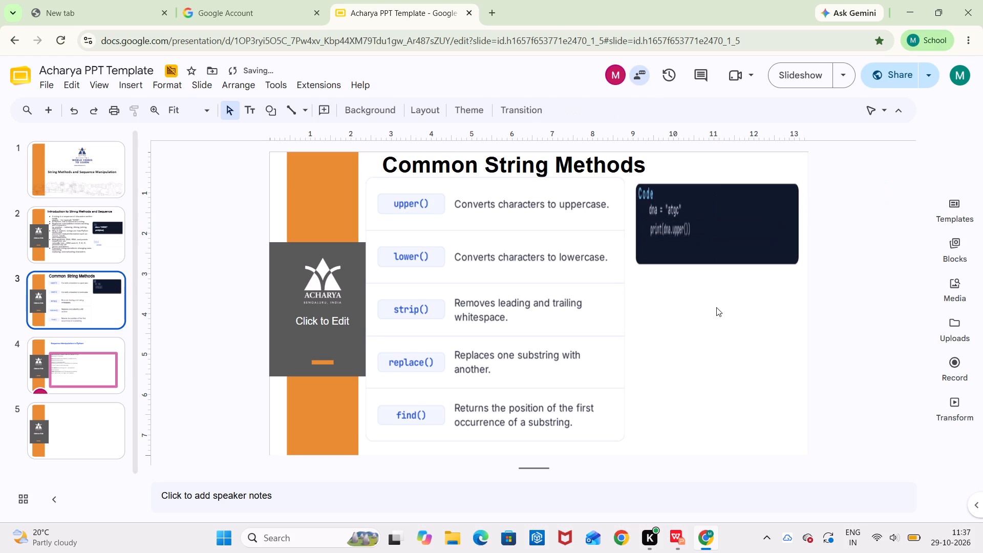
# Cut the print(dna.upper()) and dna = "atgc" line images from the dark code box, keeping only the Code label.
pyautogui.click(684, 226)
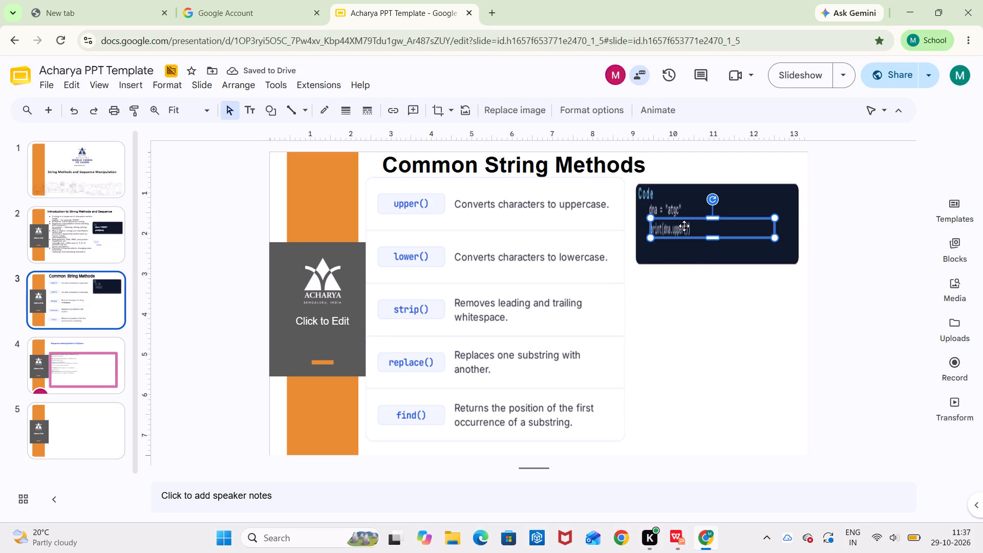
pyautogui.rightClick(684, 226)
pyautogui.click(706, 130)
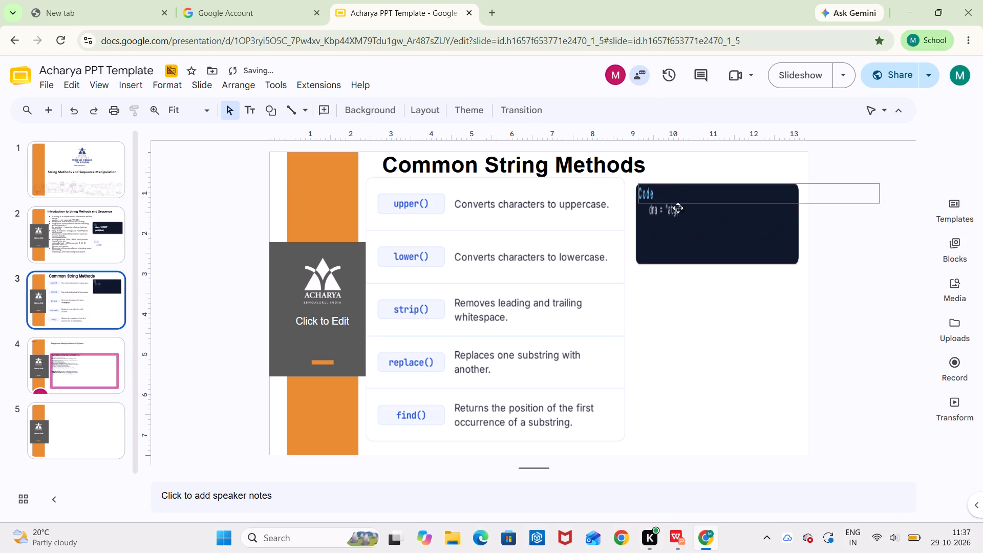
pyautogui.click(675, 214)
pyautogui.rightClick(675, 214)
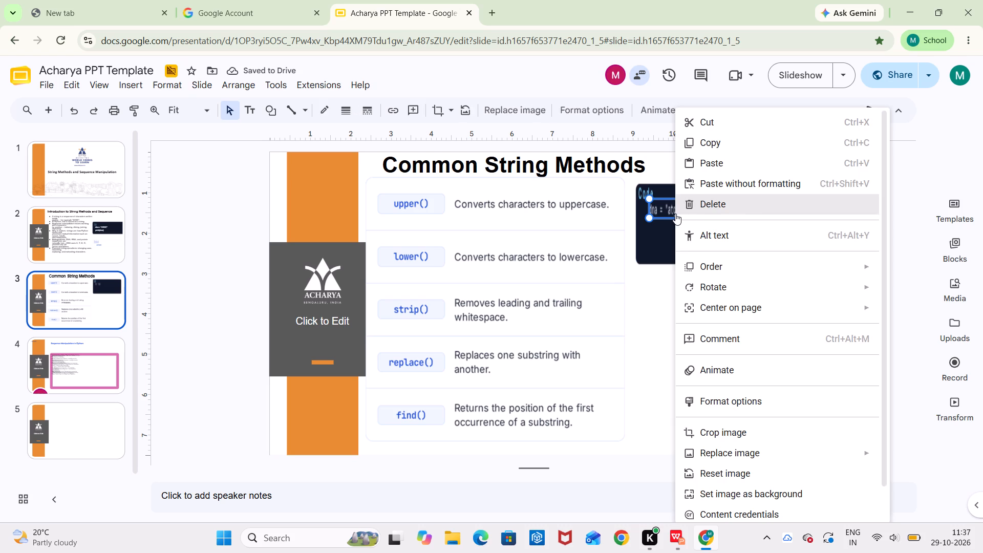
pyautogui.click(710, 130)
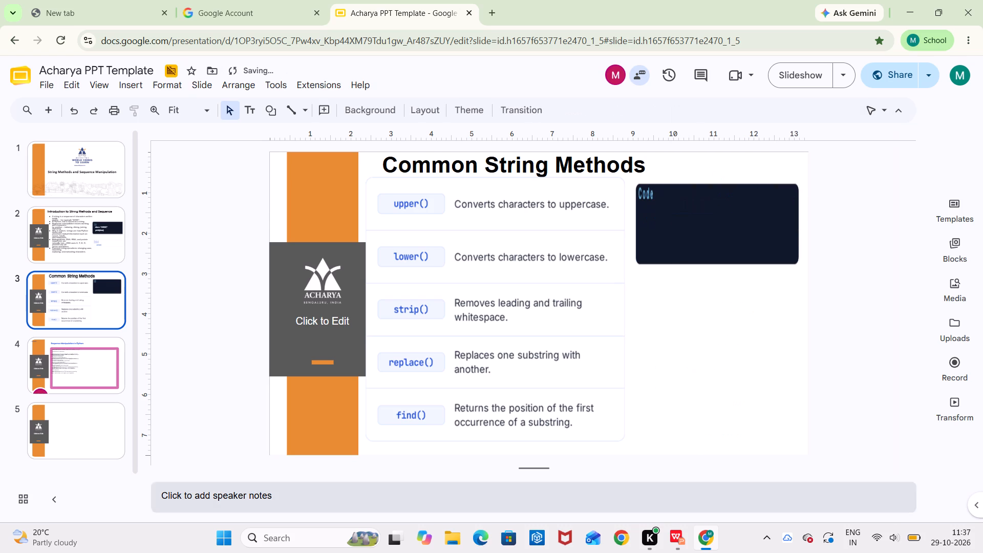
# Copy the dna = "atgc" code text from the WPS Office presentation and paste it onto the Common String Methods slide in Google Slides.
pyautogui.click(671, 547)
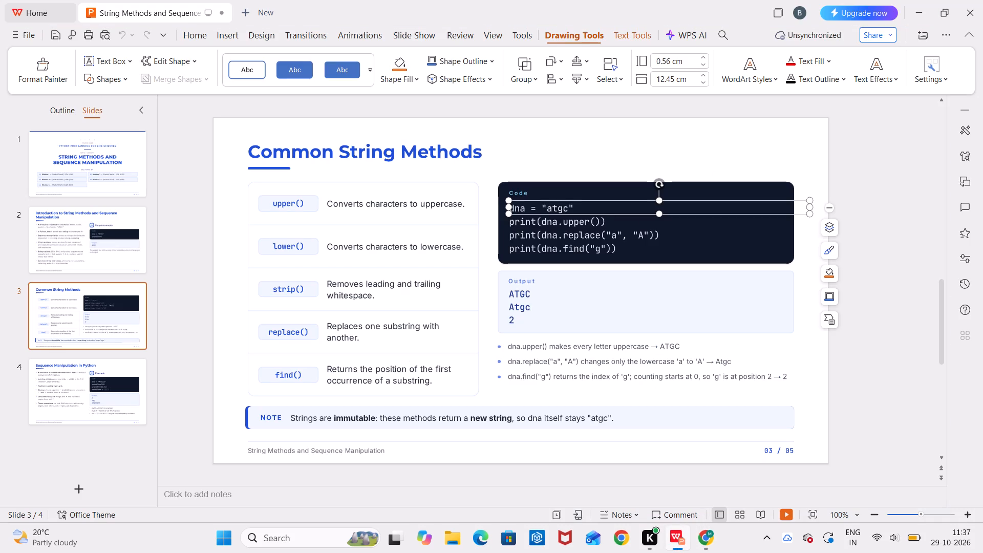
pyautogui.click(573, 210)
pyautogui.moveTo(573, 210); pyautogui.dragTo(502, 209)
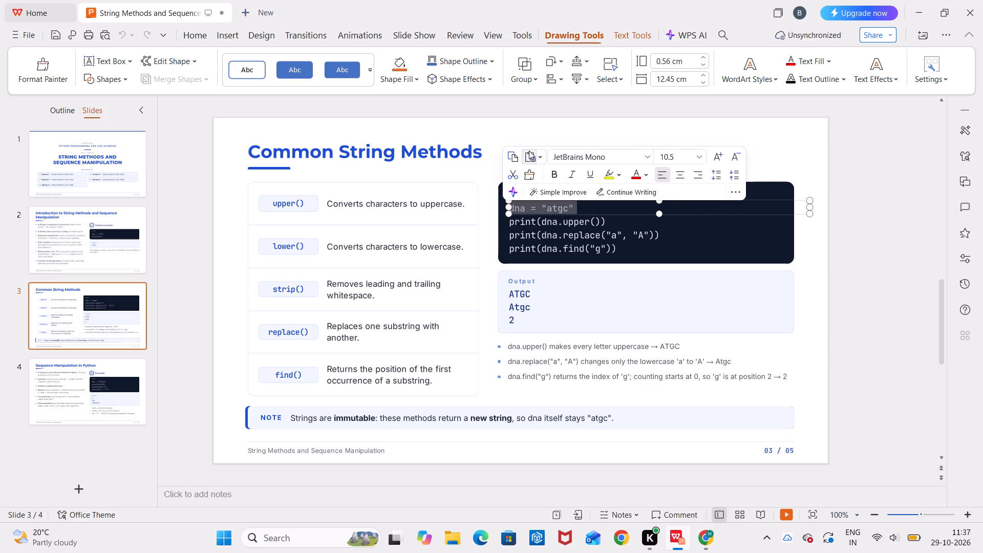
pyautogui.click(512, 152)
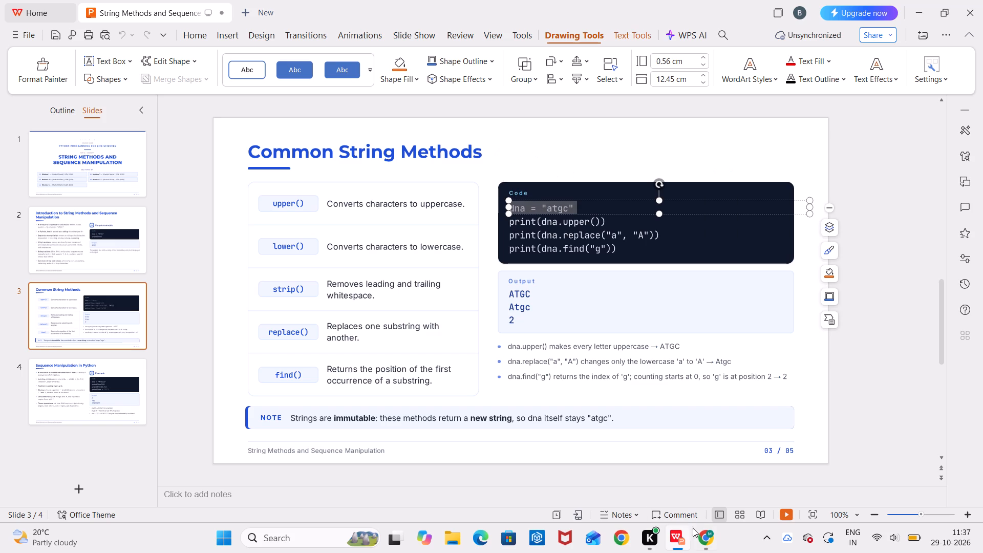
pyautogui.click(701, 541)
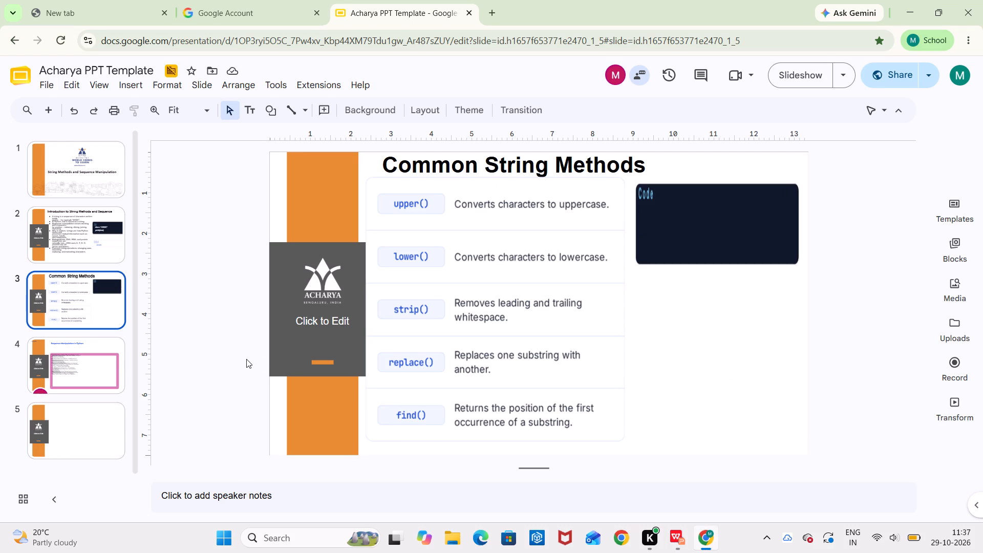
pyautogui.click(218, 362)
pyautogui.hotkey('ctrl', 'v')
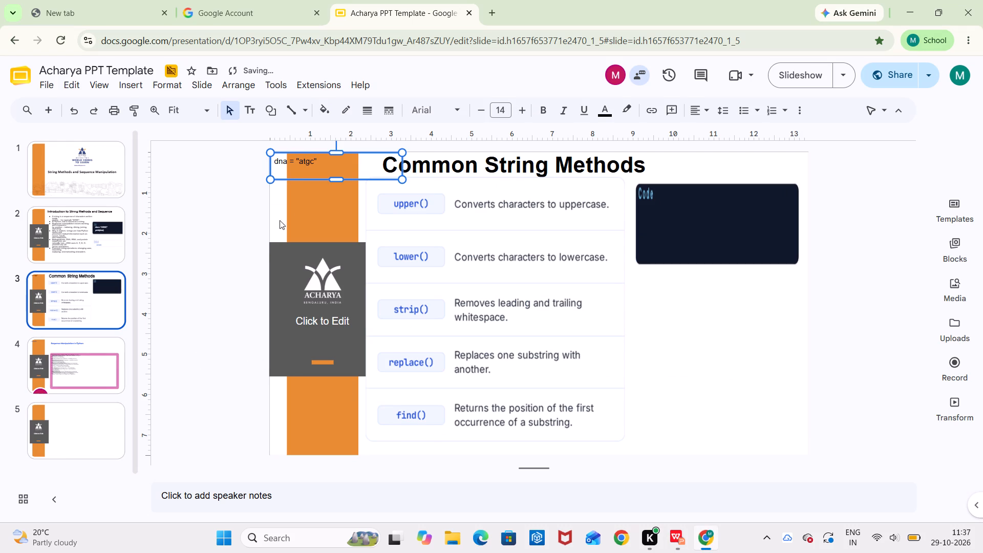
# Change the pasted dna = "atgc" text color to white.
pyautogui.click(315, 160)
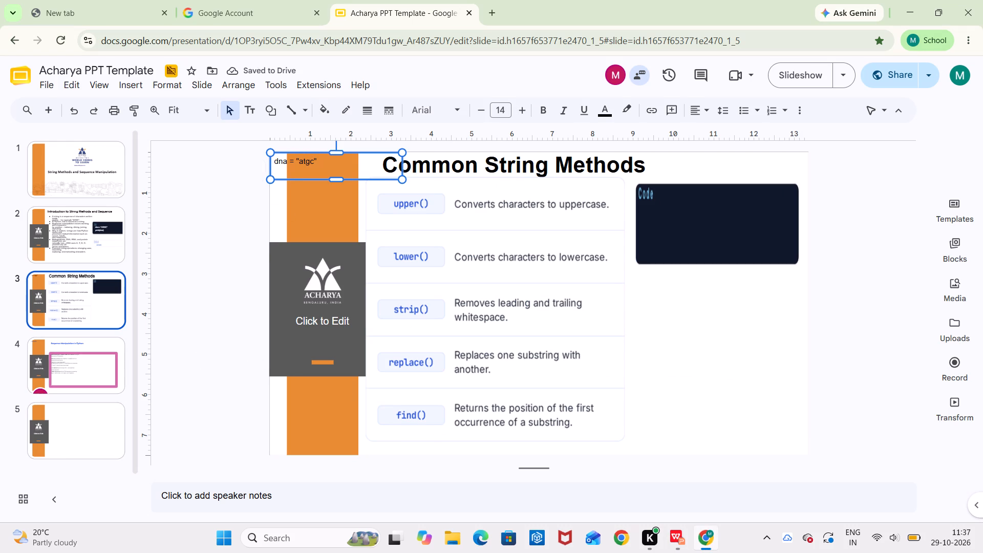
pyautogui.moveTo(315, 160); pyautogui.dragTo(266, 158)
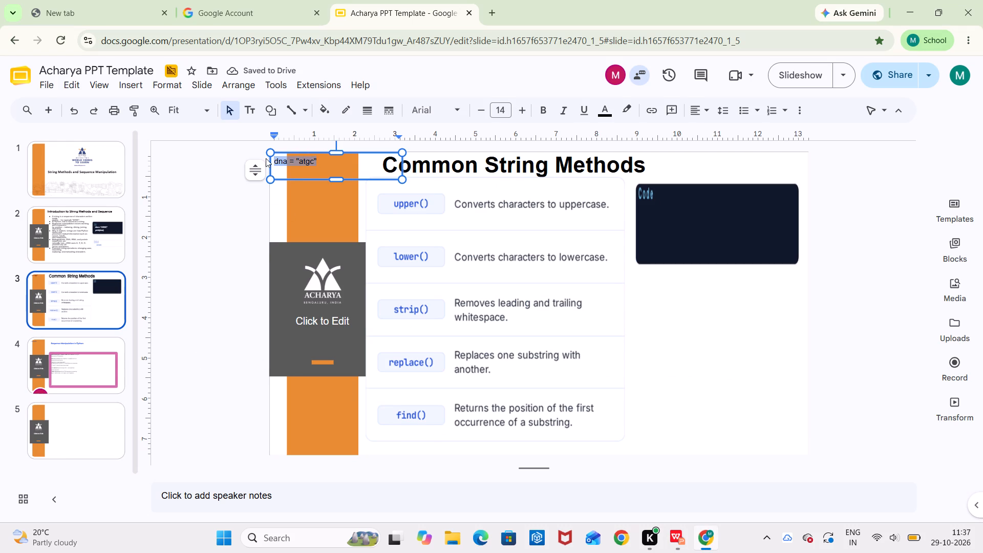
pyautogui.click(166, 86)
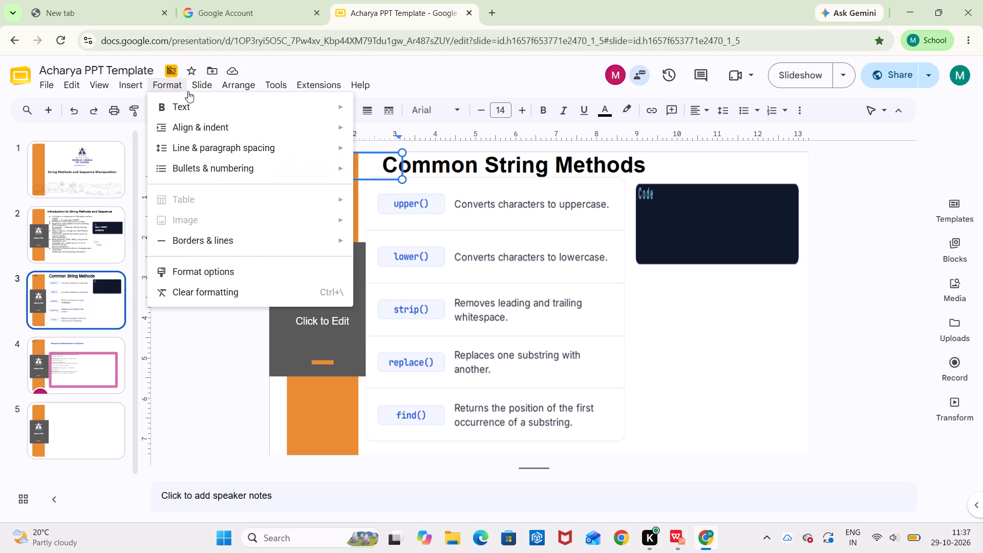
pyautogui.click(191, 106)
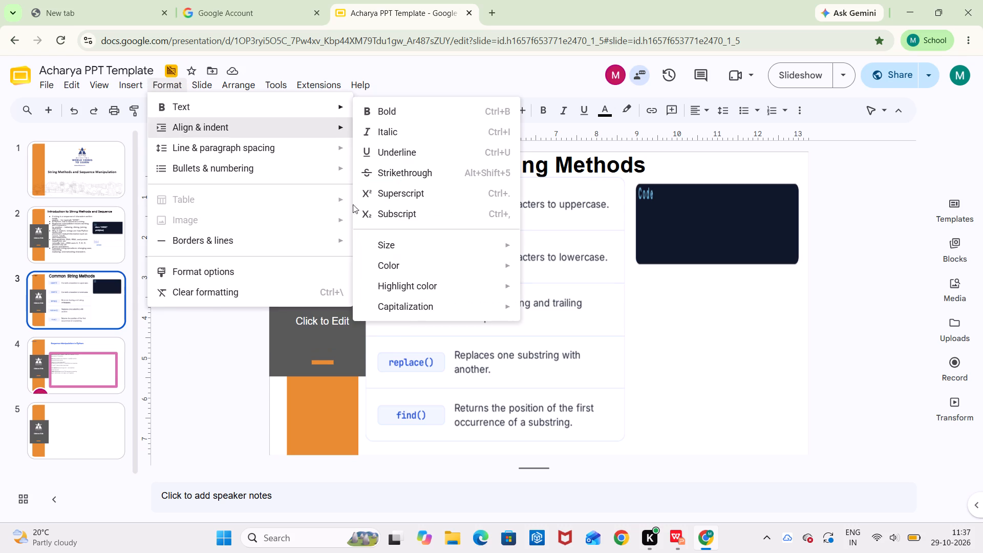
pyautogui.click(408, 261)
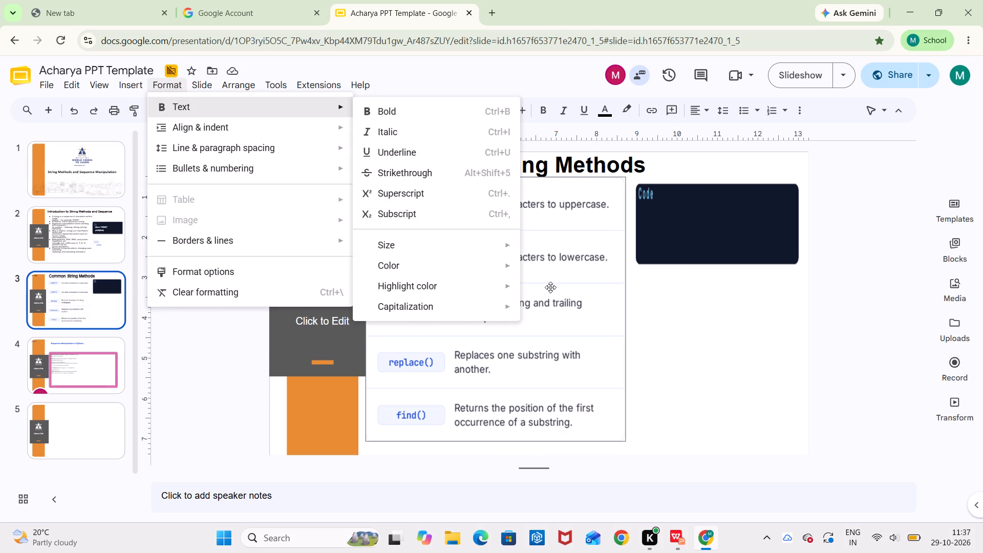
pyautogui.click(497, 250)
pyautogui.click(505, 249)
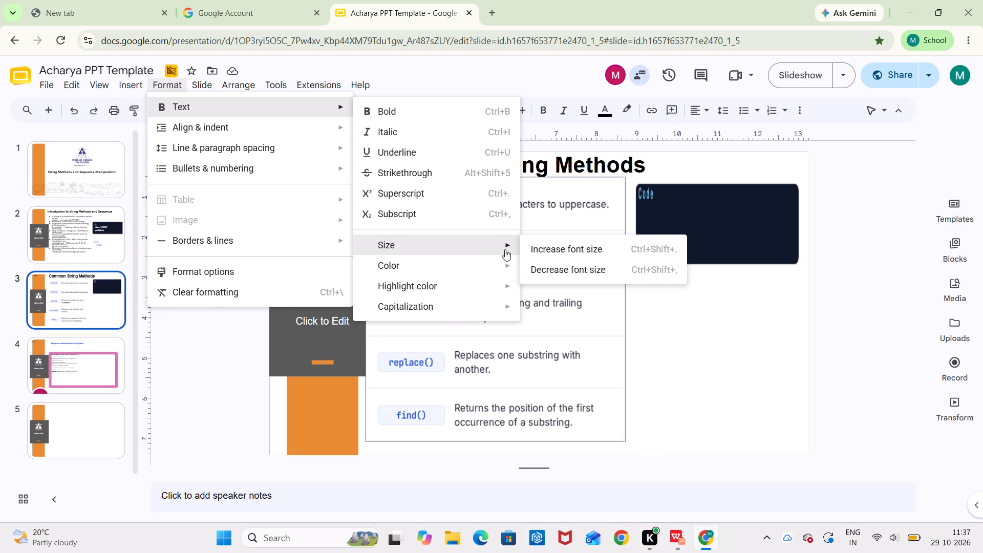
pyautogui.click(490, 265)
pyautogui.click(551, 284)
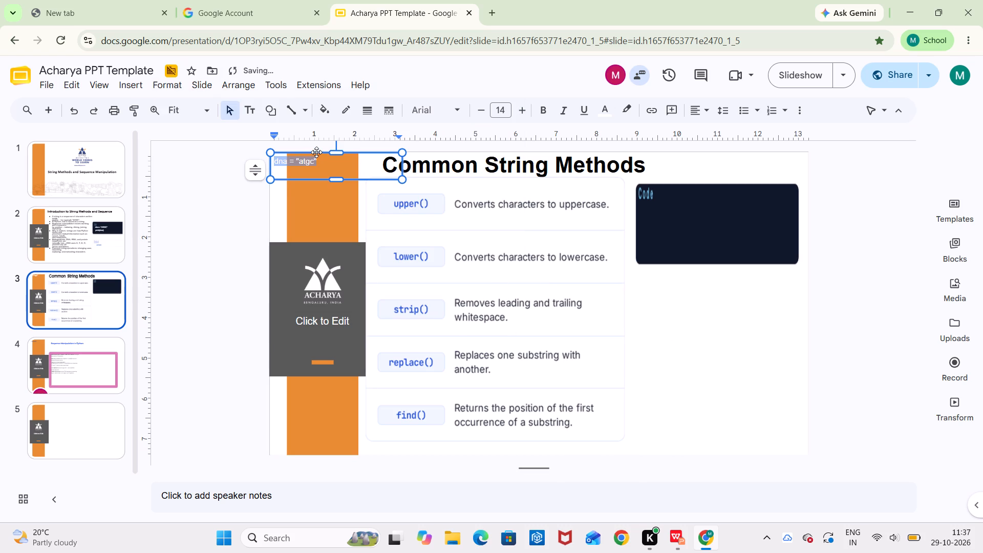
# Move the dna = "atgc" text box into the dark code box, just below the Code label, and try to reduce its height.
pyautogui.moveTo(316, 152); pyautogui.dragTo(648, 203)
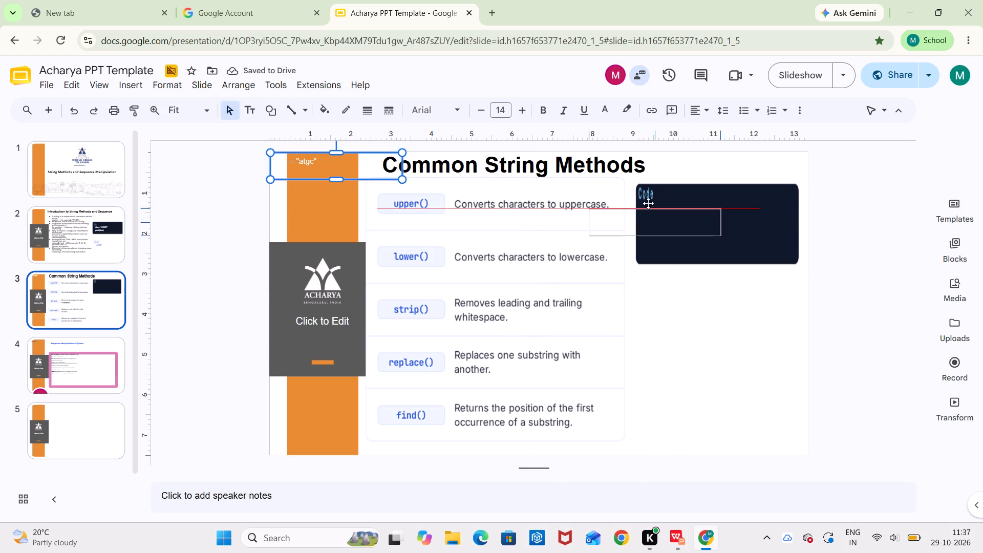
pyautogui.moveTo(648, 203); pyautogui.dragTo(691, 200)
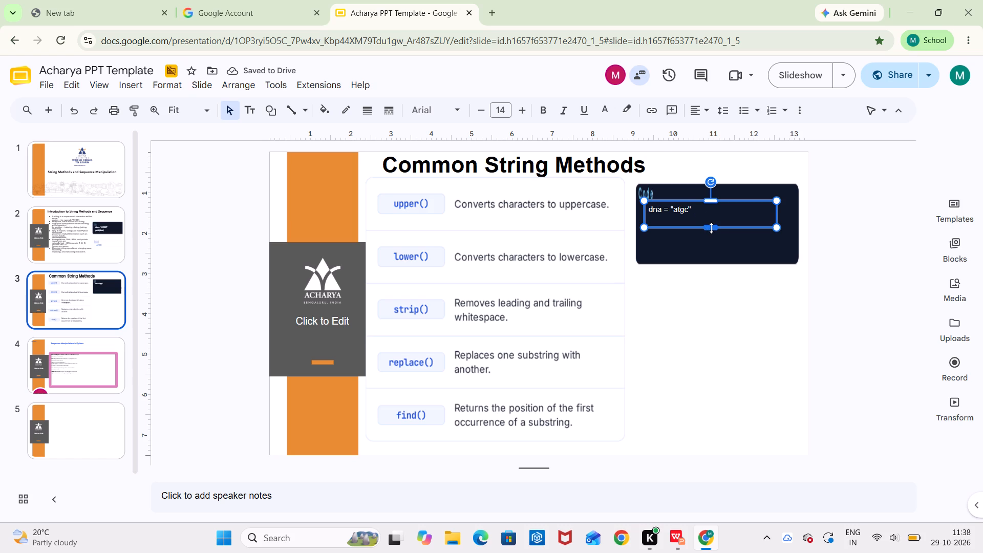
pyautogui.moveTo(711, 228); pyautogui.dragTo(711, 219)
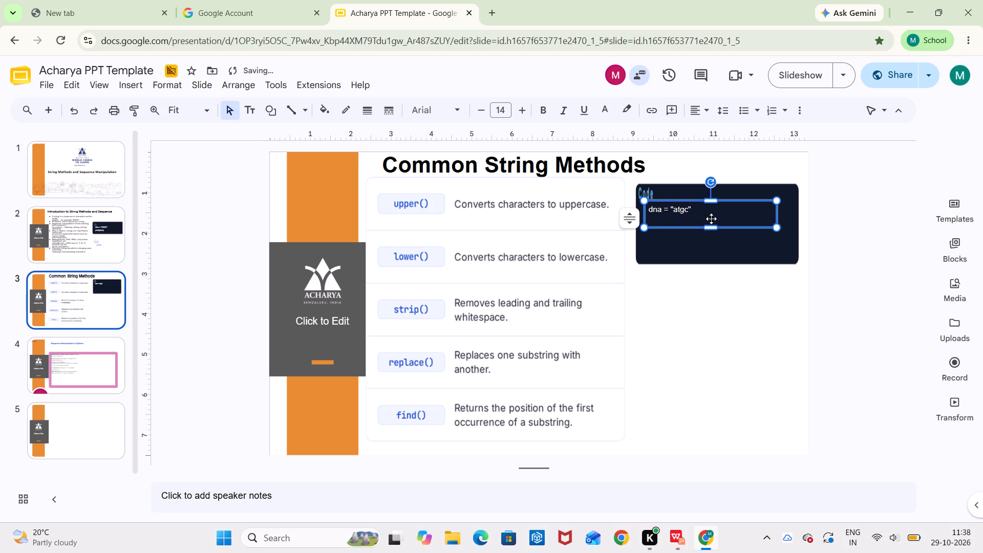
pyautogui.moveTo(713, 227); pyautogui.dragTo(718, 215)
pyautogui.click(694, 210)
pyautogui.click(696, 267)
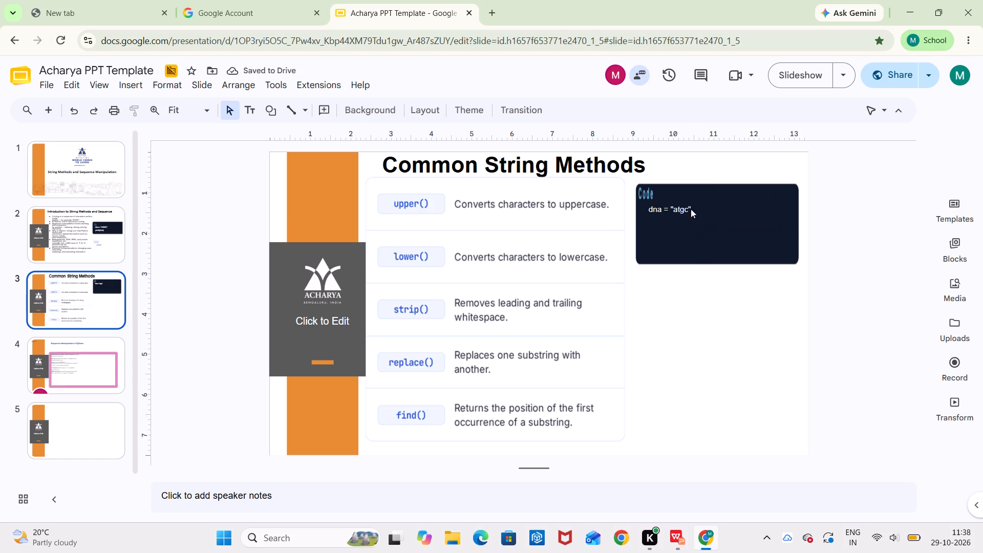
# Increase the font size of the dna = "atgc" text in the dark code box to 17.
pyautogui.click(687, 208)
pyautogui.click(691, 208)
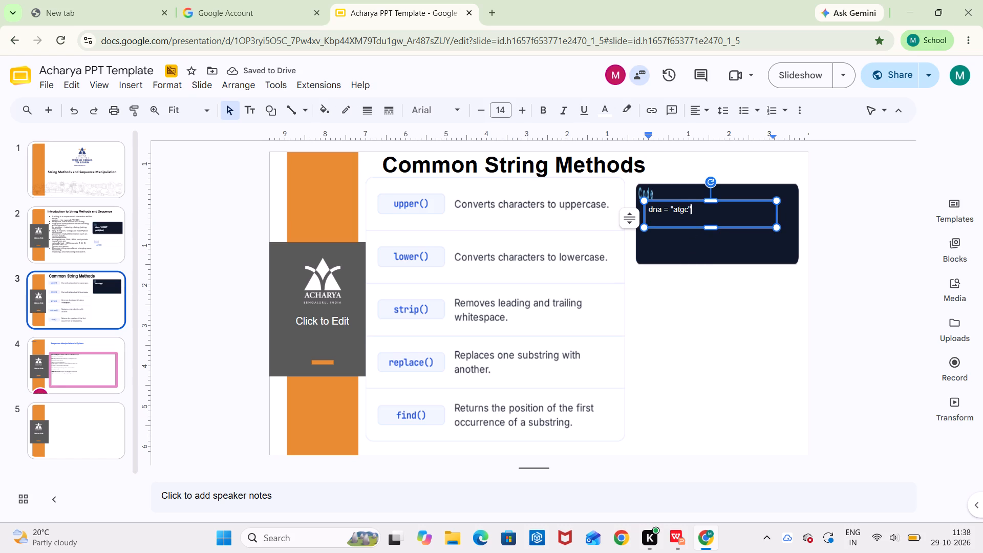
pyautogui.moveTo(691, 208); pyautogui.dragTo(649, 208)
pyautogui.moveTo(649, 208); pyautogui.dragTo(648, 208)
pyautogui.doubleClick(520, 109)
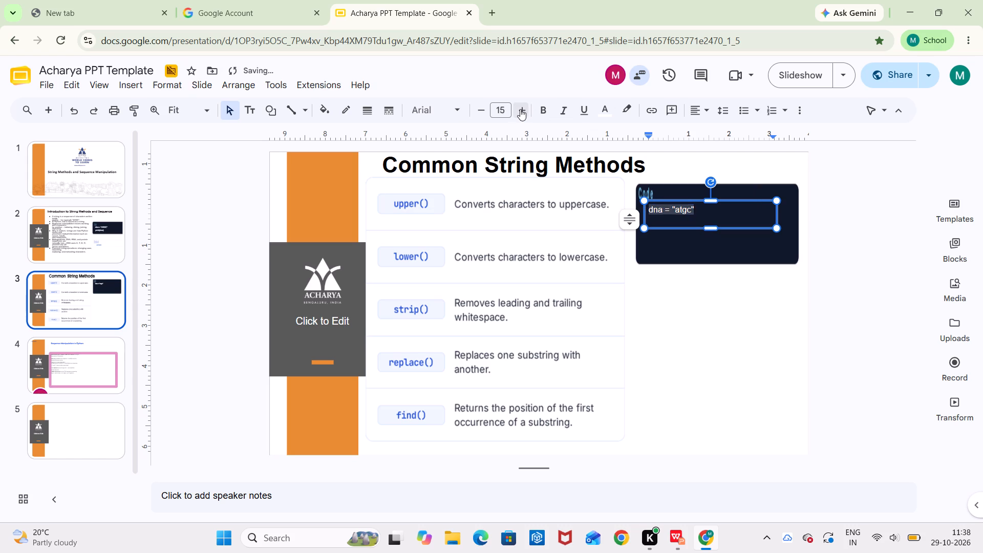
pyautogui.click(520, 109)
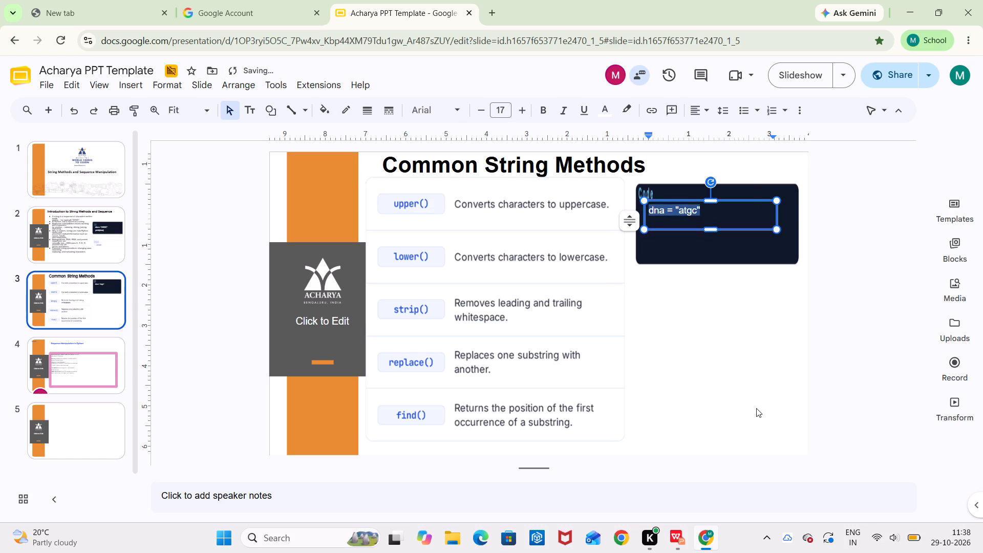
pyautogui.click(756, 408)
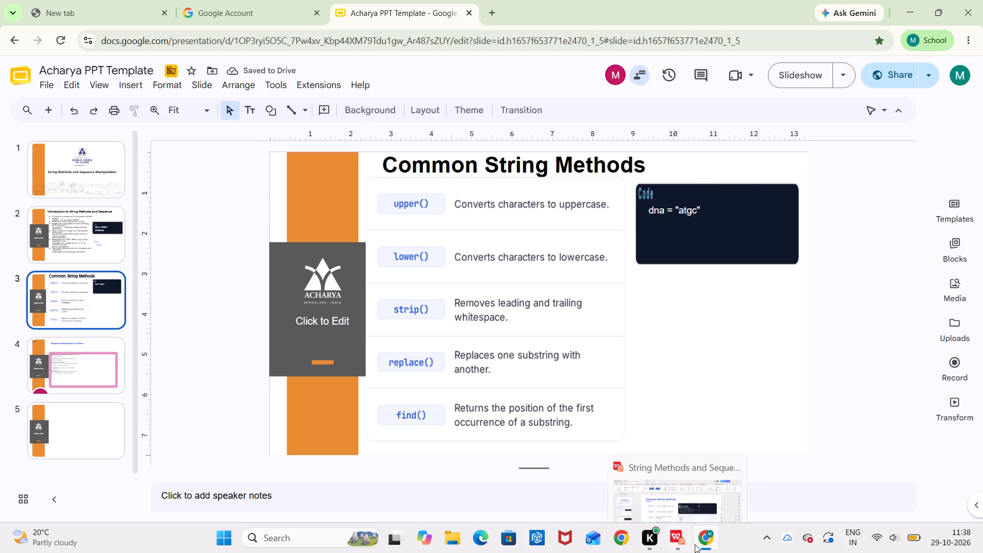
# Switch to WPS Office and copy the print(dna.upper()) line's text from the Common String Methods code box.
pyautogui.click(705, 540)
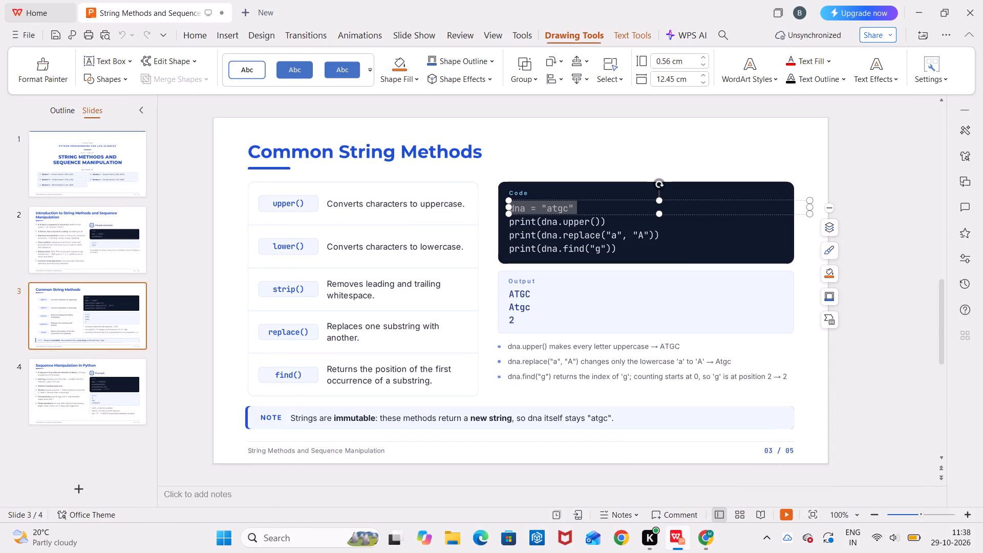
pyautogui.click(602, 224)
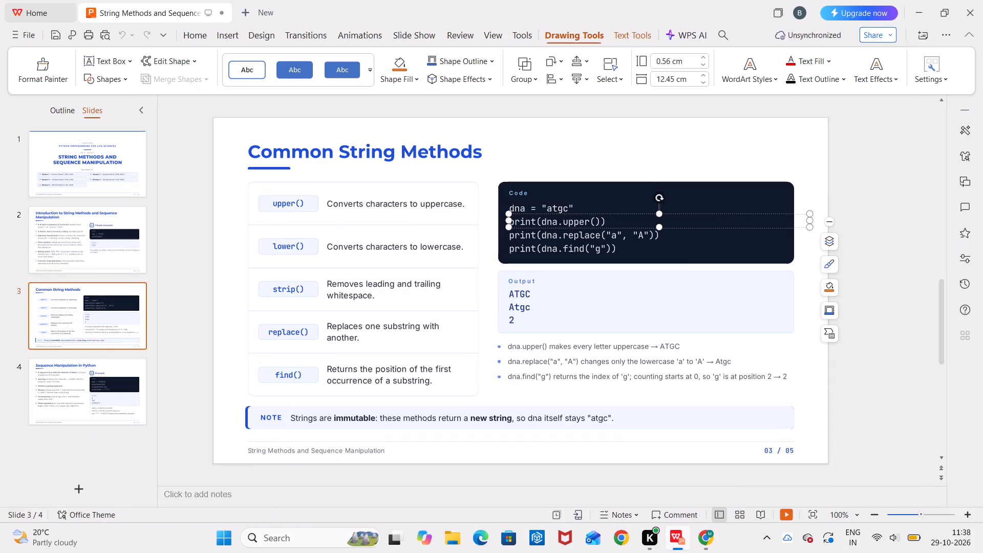
pyautogui.click(605, 222)
pyautogui.moveTo(605, 222); pyautogui.dragTo(534, 224)
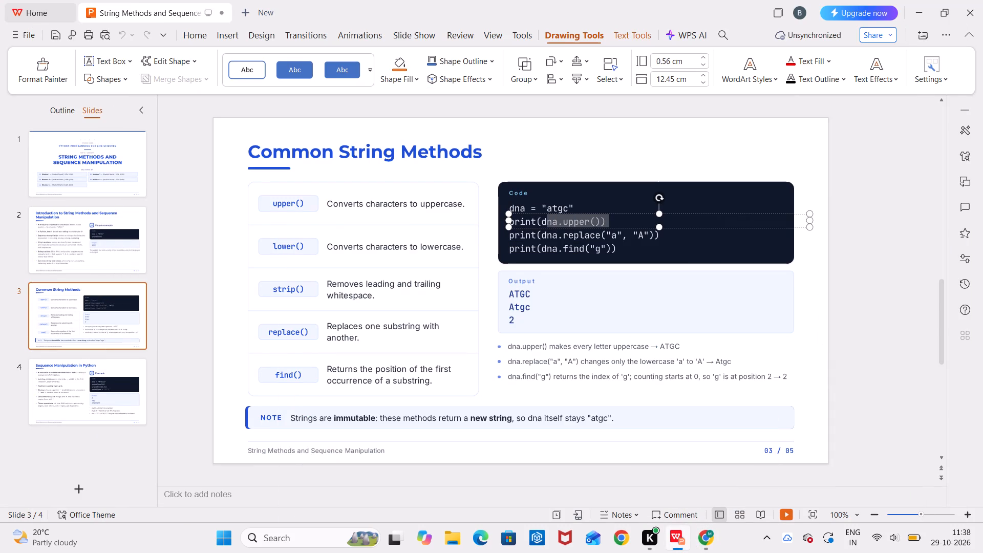
pyautogui.moveTo(534, 224); pyautogui.dragTo(506, 222)
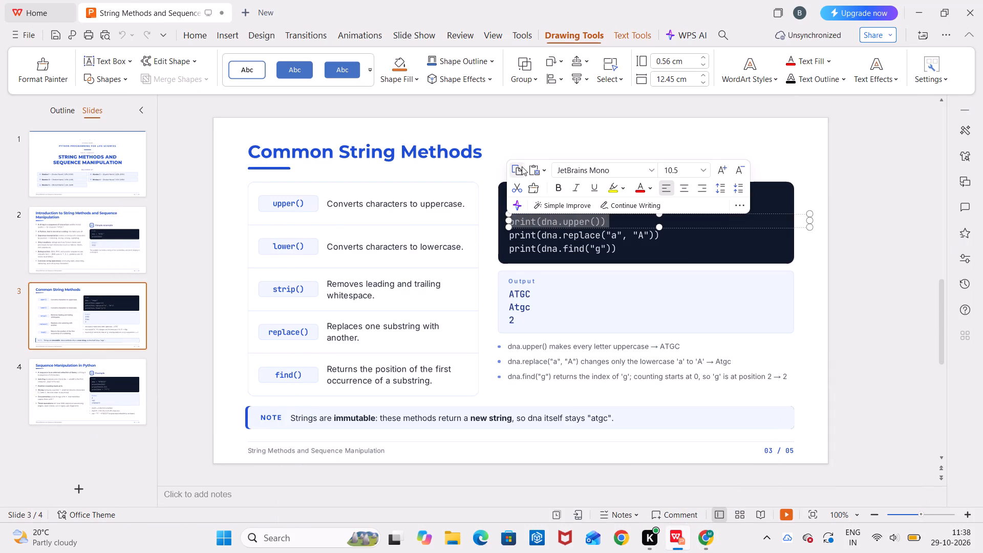
pyautogui.click(518, 172)
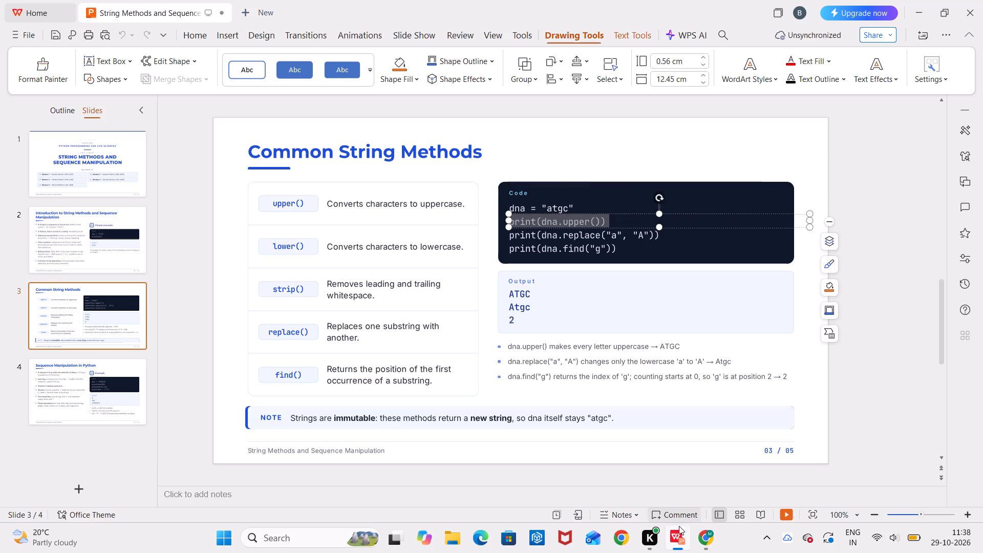
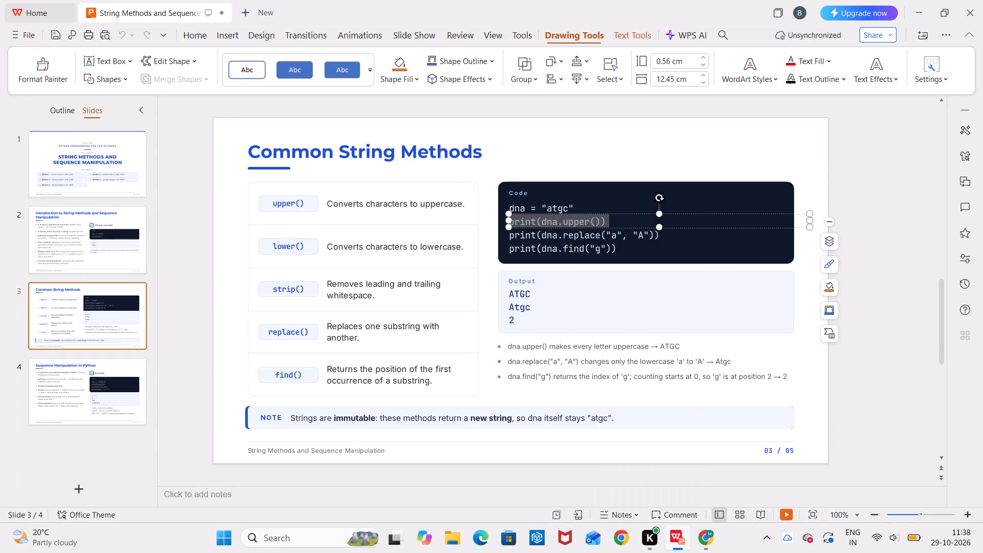
# Switch to Google Slides and paste the copied print(dna.upper()) line onto the Common String Methods slide.
pyautogui.doubleClick(706, 541)
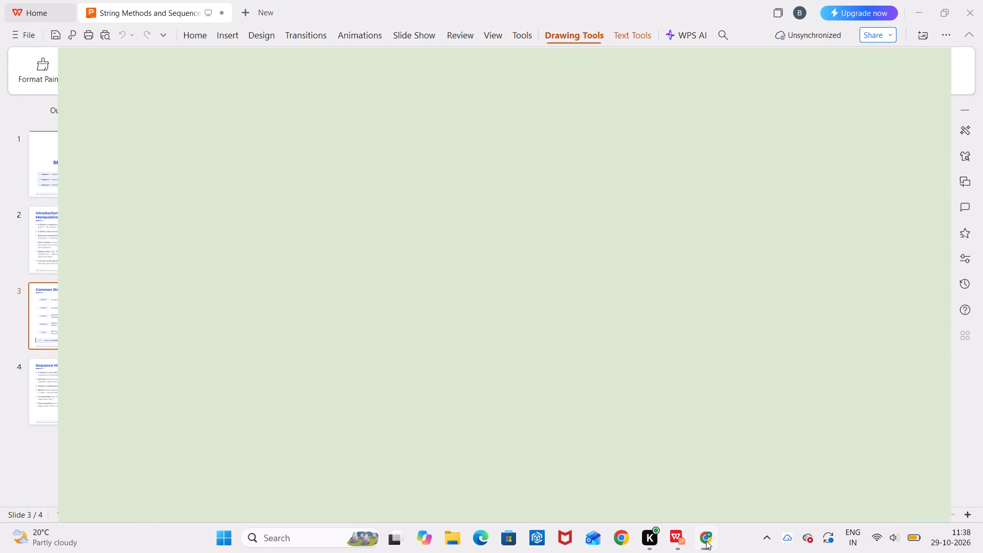
pyautogui.hotkey('ctrl', 'v')
pyautogui.keyDown('ctrl'); pyautogui.click(230, 325); pyautogui.keyUp('ctrl')
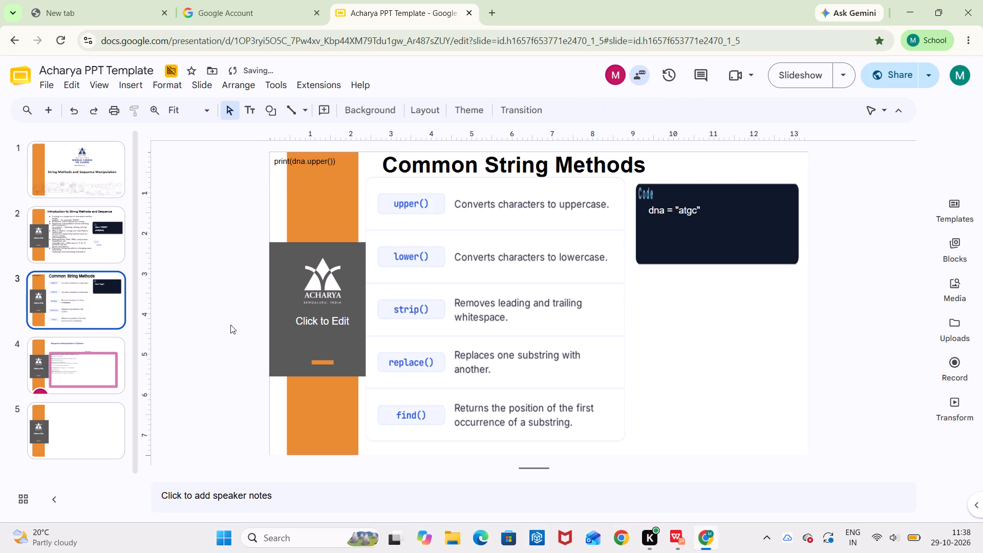
# Change the pasted print(dna.upper()) text color to white.
pyautogui.click(335, 161)
pyautogui.click(333, 161)
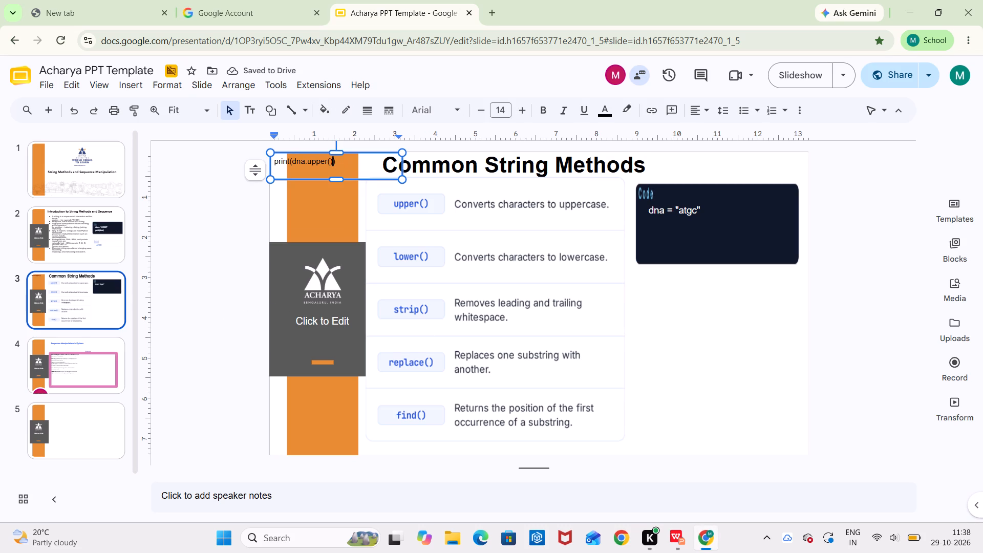
pyautogui.click(336, 161)
pyautogui.moveTo(336, 161); pyautogui.dragTo(267, 172)
pyautogui.click(335, 161)
pyautogui.moveTo(233, 239); pyautogui.dragTo(286, 193)
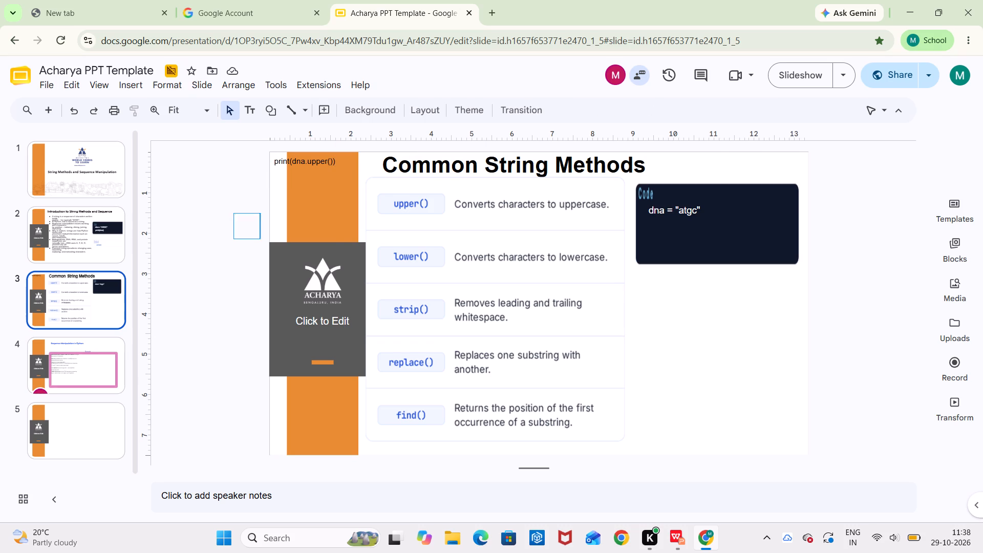
pyautogui.moveTo(286, 193); pyautogui.dragTo(325, 165)
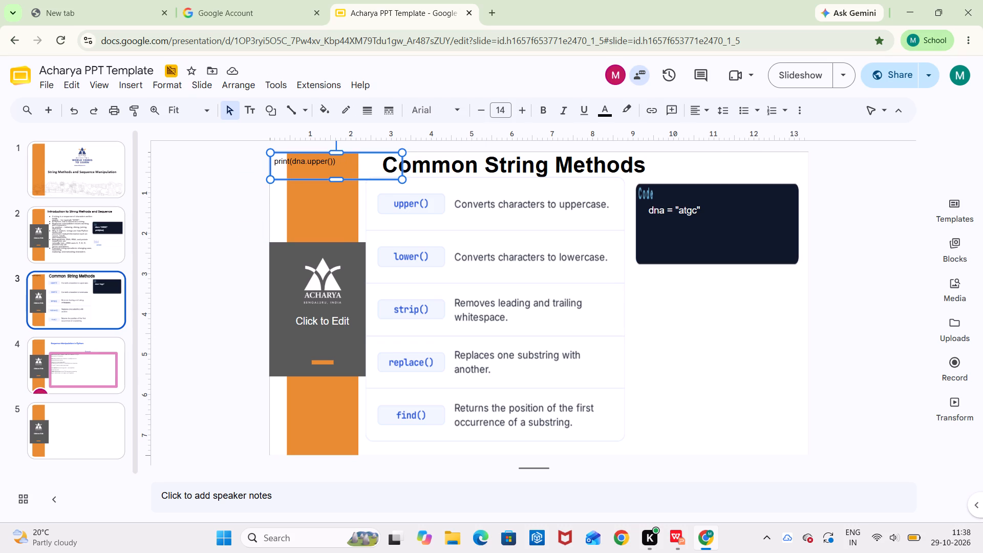
pyautogui.click(335, 160)
pyautogui.moveTo(335, 160); pyautogui.dragTo(321, 161)
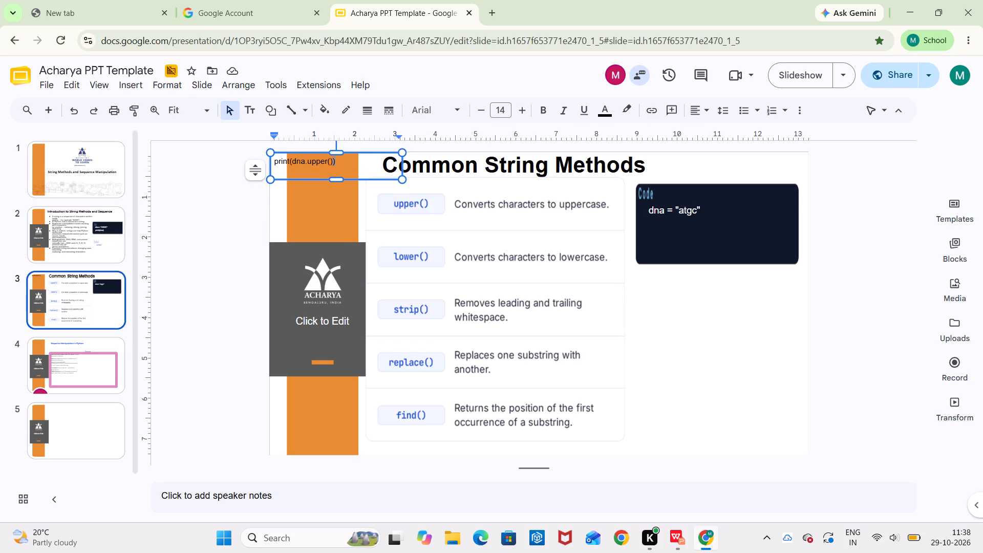
pyautogui.moveTo(321, 161); pyautogui.dragTo(263, 157)
pyautogui.click(152, 82)
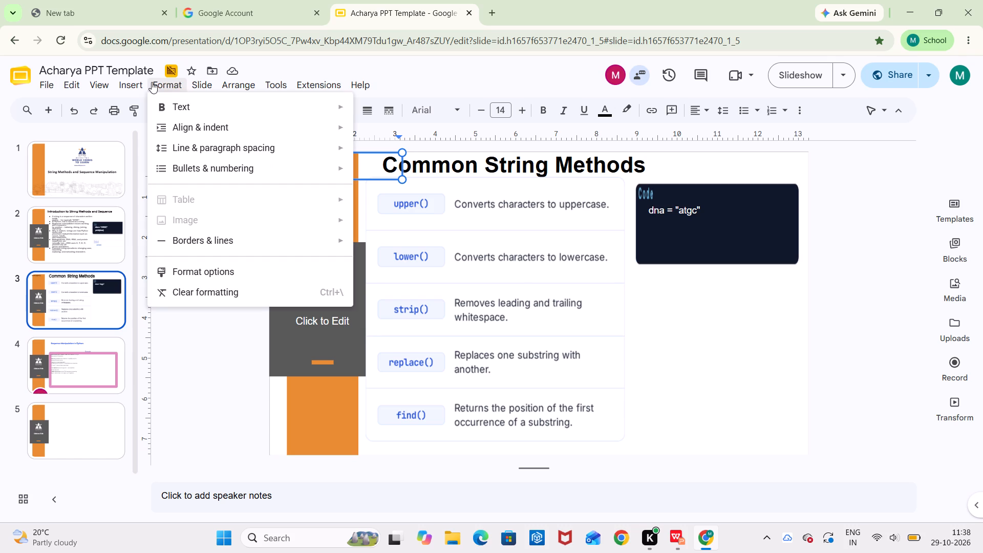
pyautogui.click(185, 107)
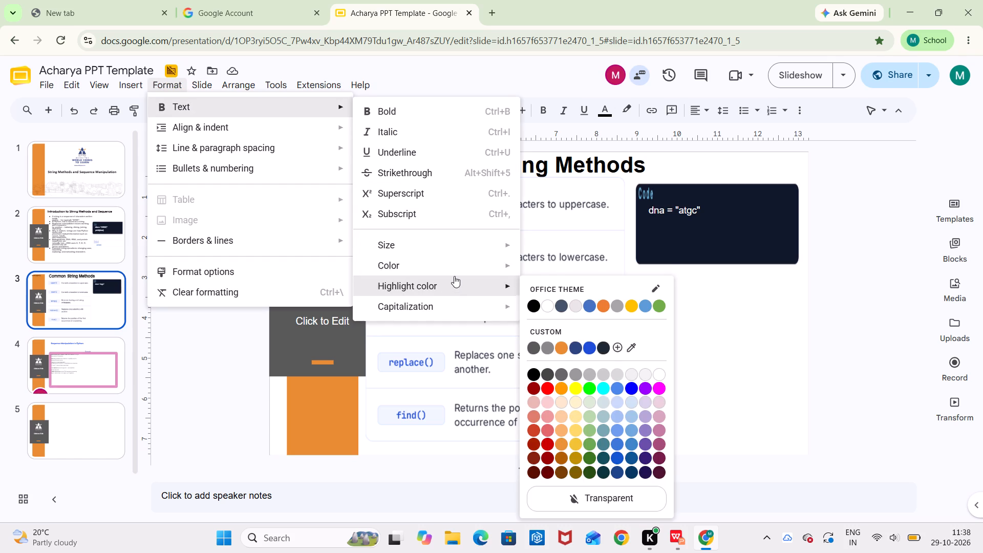
pyautogui.click(458, 269)
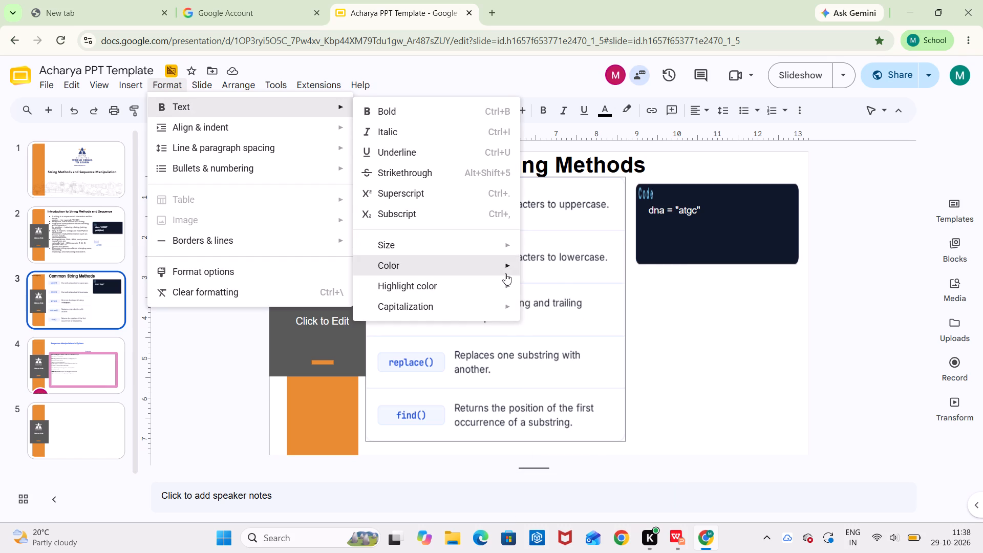
pyautogui.click(505, 273)
pyautogui.click(550, 288)
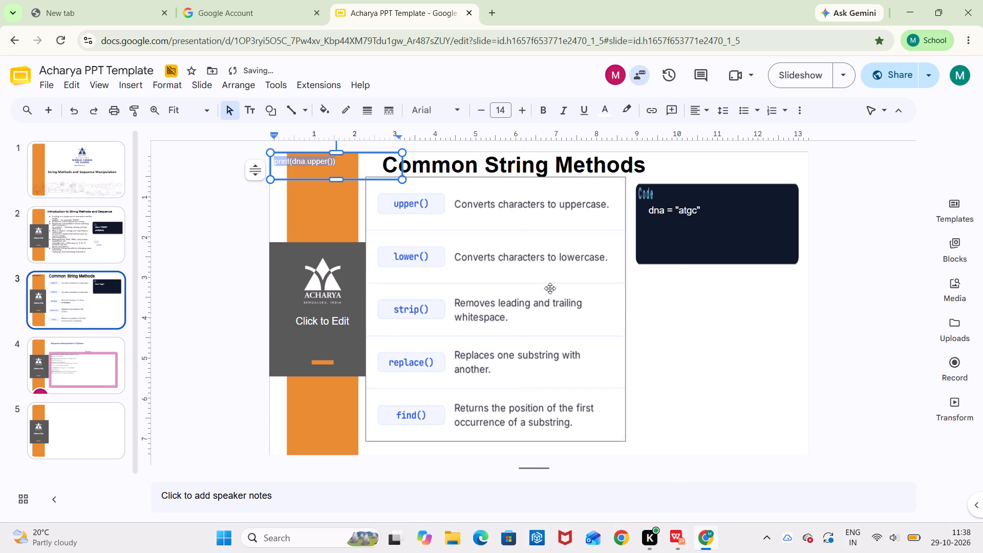
# Move the print(dna.upper()) text box into the dark code box, directly below the dna = "atgc" line.
pyautogui.moveTo(364, 153); pyautogui.dragTo(502, 171)
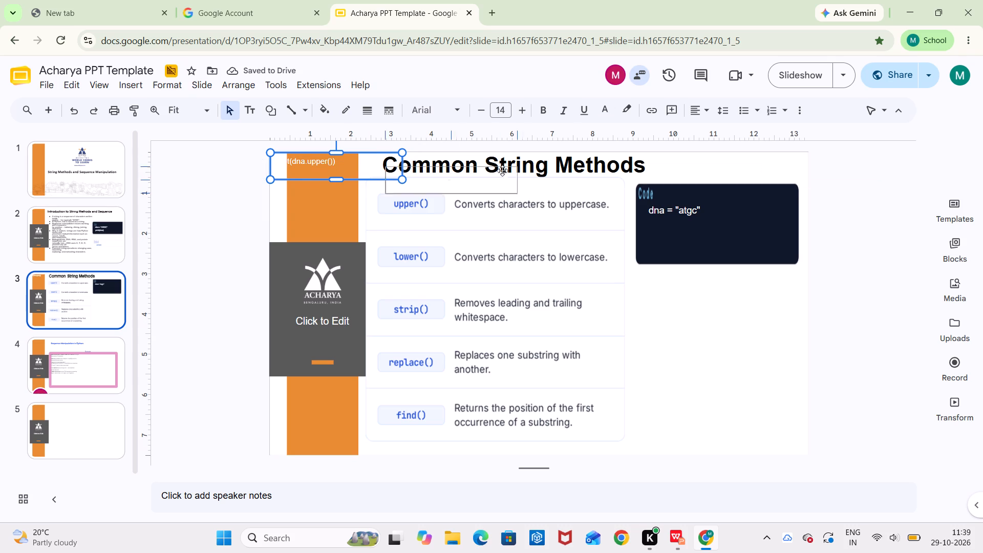
pyautogui.moveTo(502, 171); pyautogui.dragTo(740, 216)
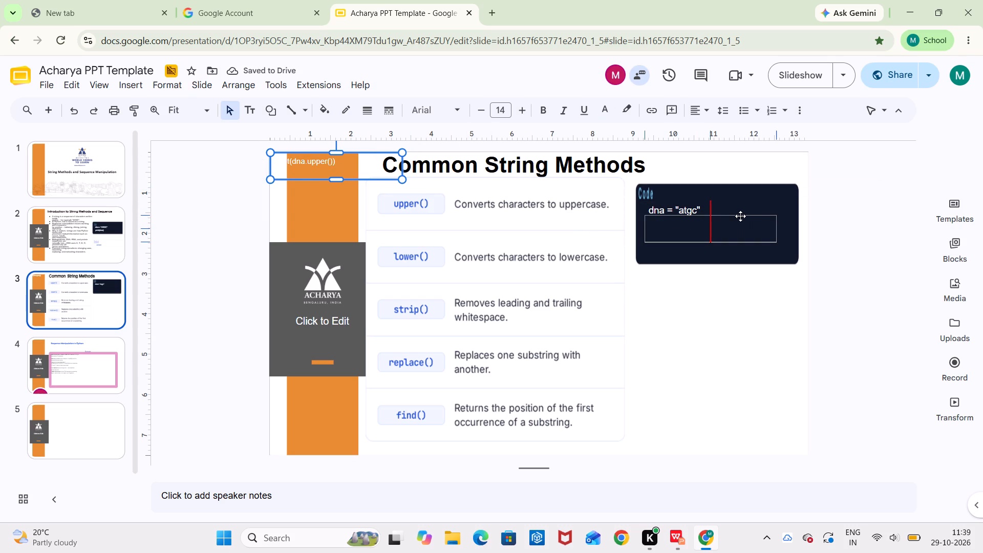
pyautogui.moveTo(740, 216); pyautogui.dragTo(743, 217)
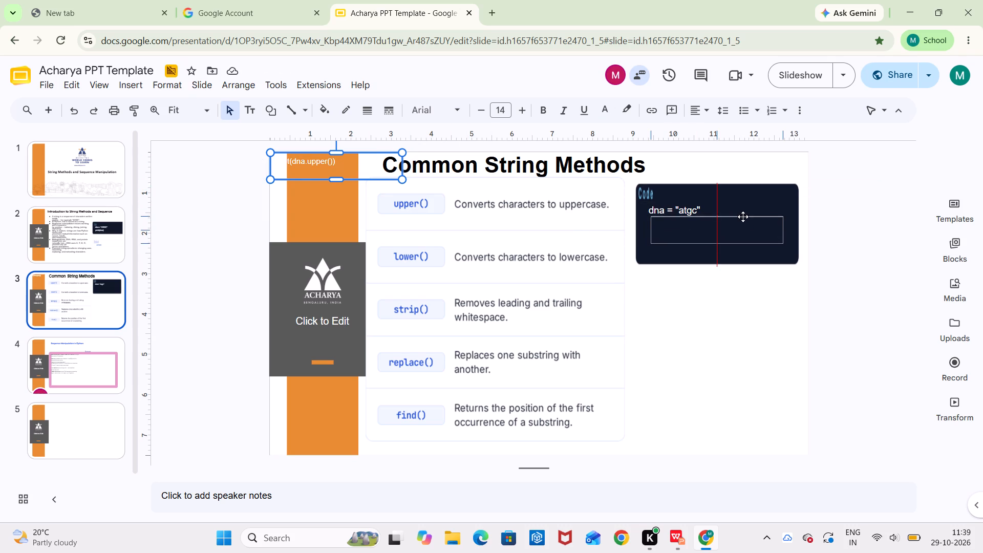
pyautogui.moveTo(743, 217); pyautogui.dragTo(742, 219)
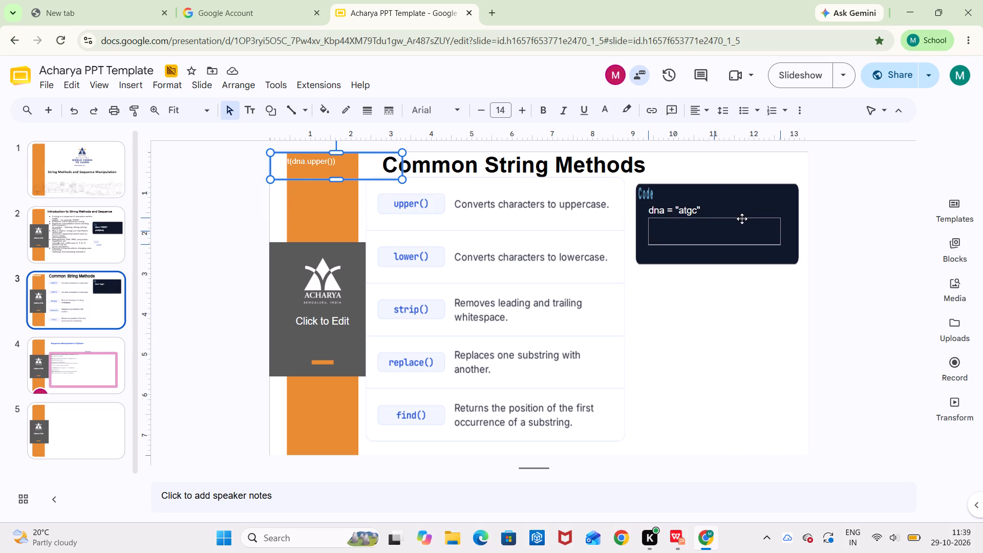
pyautogui.moveTo(742, 219); pyautogui.dragTo(742, 217)
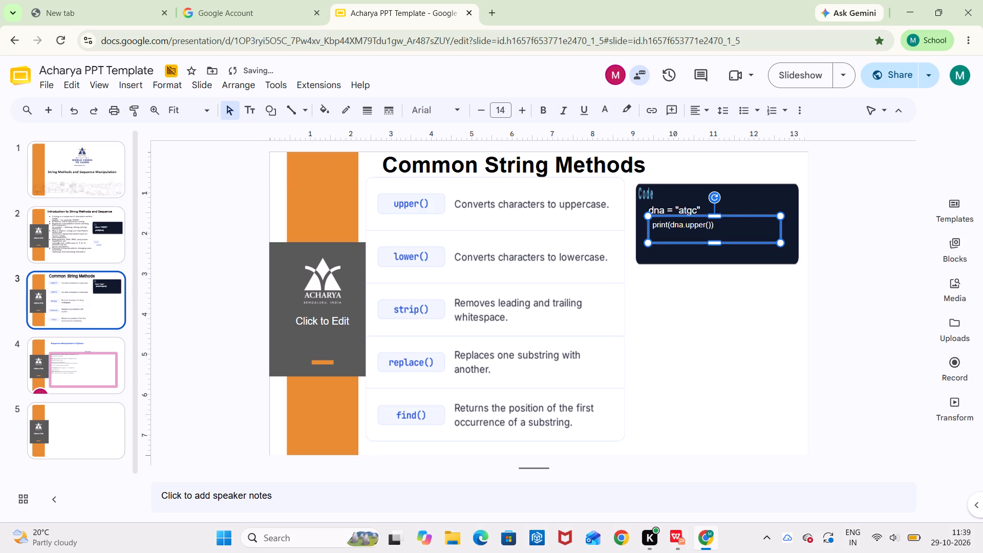
# Increase the font size of the print(dna.upper()) text to 17.
pyautogui.click(715, 227)
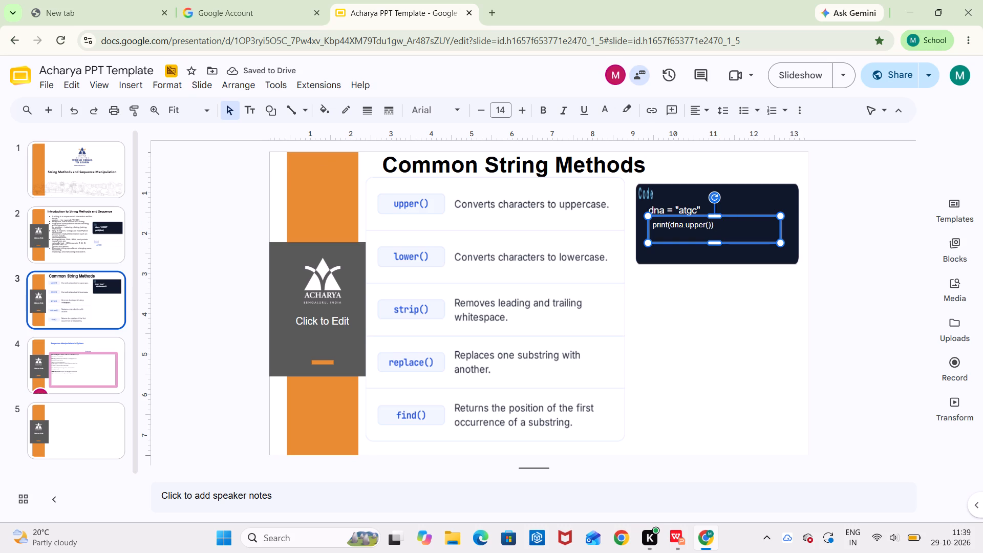
pyautogui.click(712, 224)
pyautogui.moveTo(712, 224); pyautogui.dragTo(628, 220)
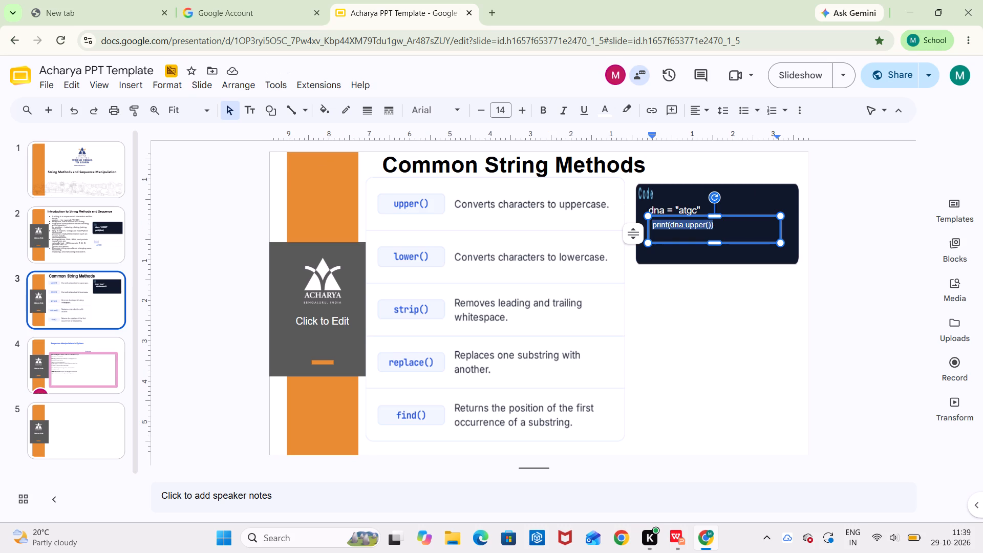
pyautogui.doubleClick(524, 108)
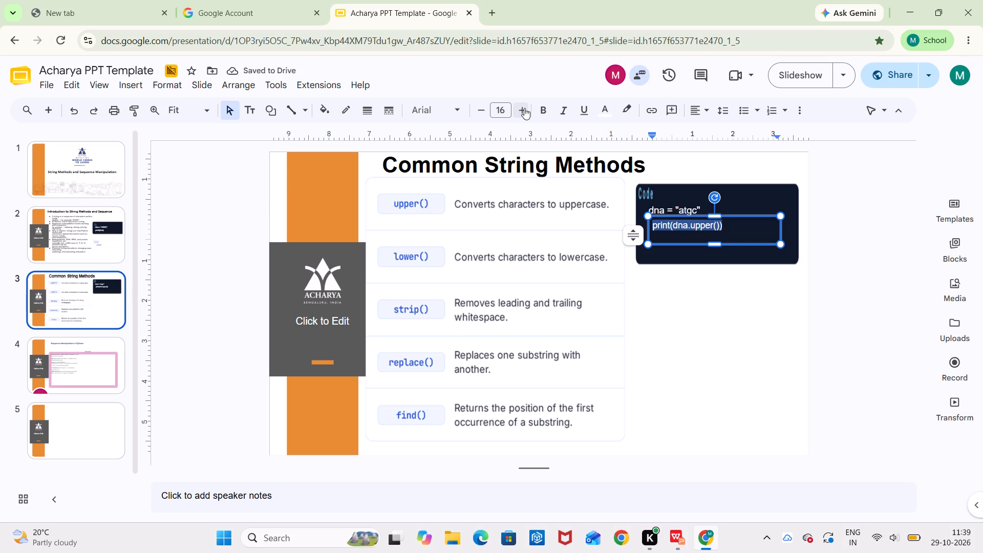
pyautogui.click(524, 108)
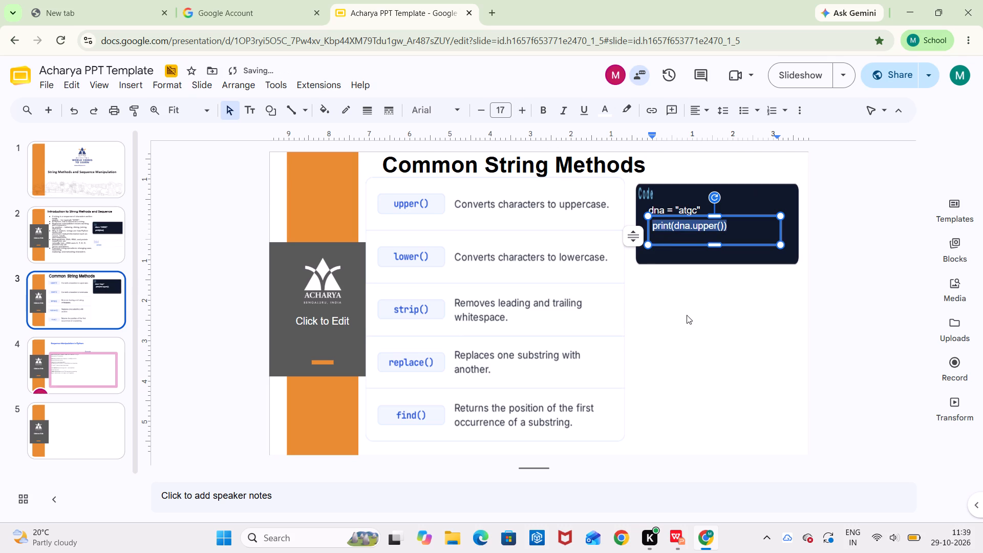
pyautogui.click(695, 310)
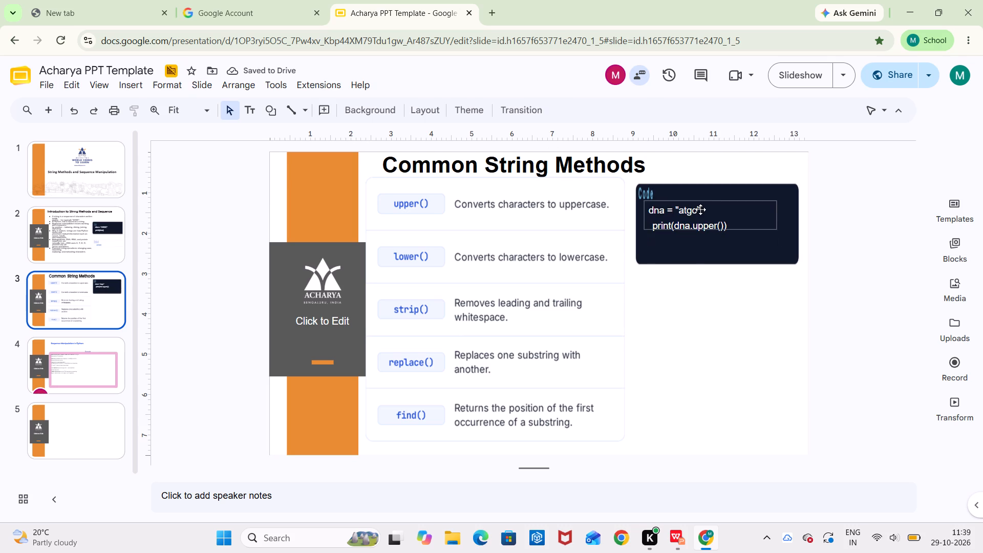
# Shift the print(dna.upper()) text box slightly so its left edge aligns with the dna = "atgc" line above.
pyautogui.click(700, 209)
pyautogui.click(688, 209)
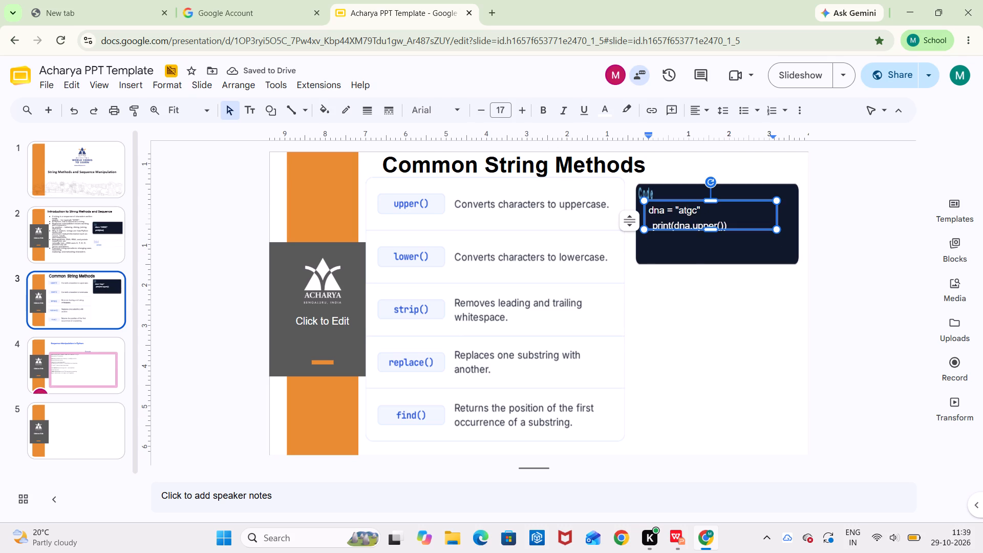
pyautogui.click(701, 210)
pyautogui.moveTo(701, 210); pyautogui.dragTo(628, 216)
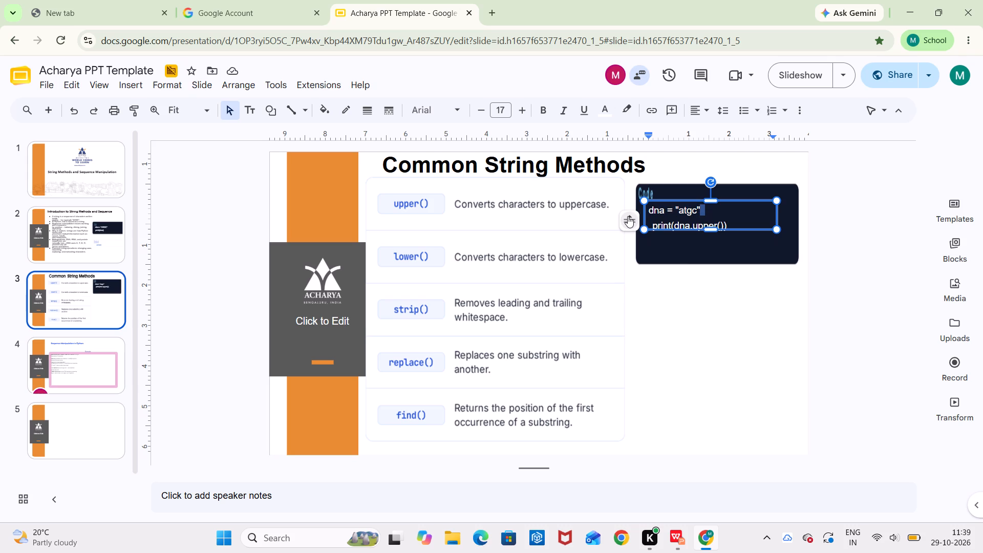
pyautogui.click(702, 273)
pyautogui.click(724, 221)
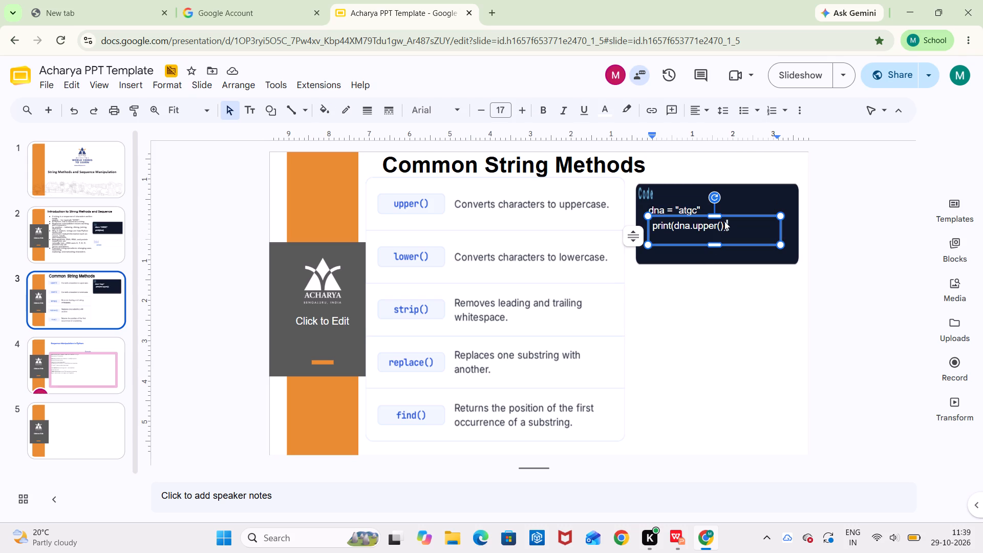
pyautogui.click(700, 217)
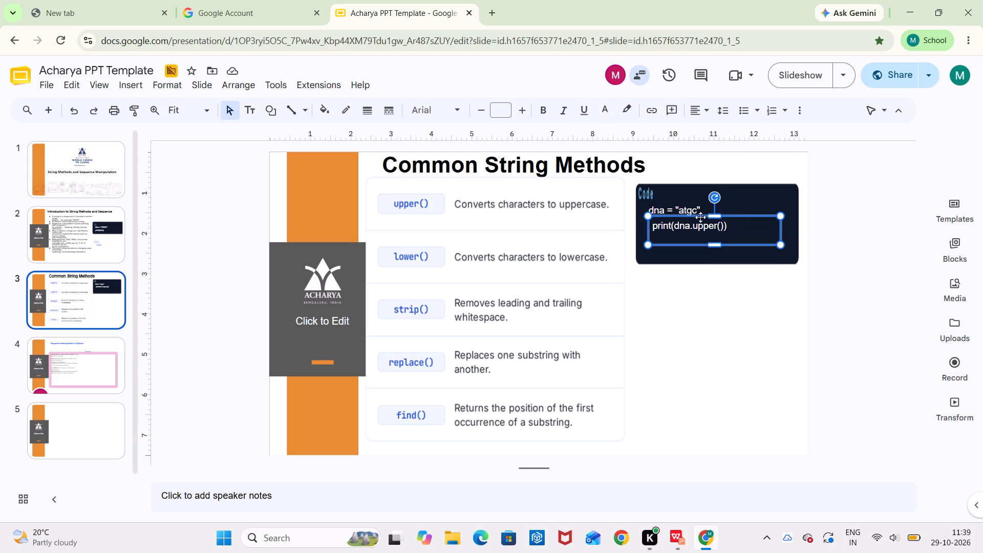
pyautogui.click(707, 299)
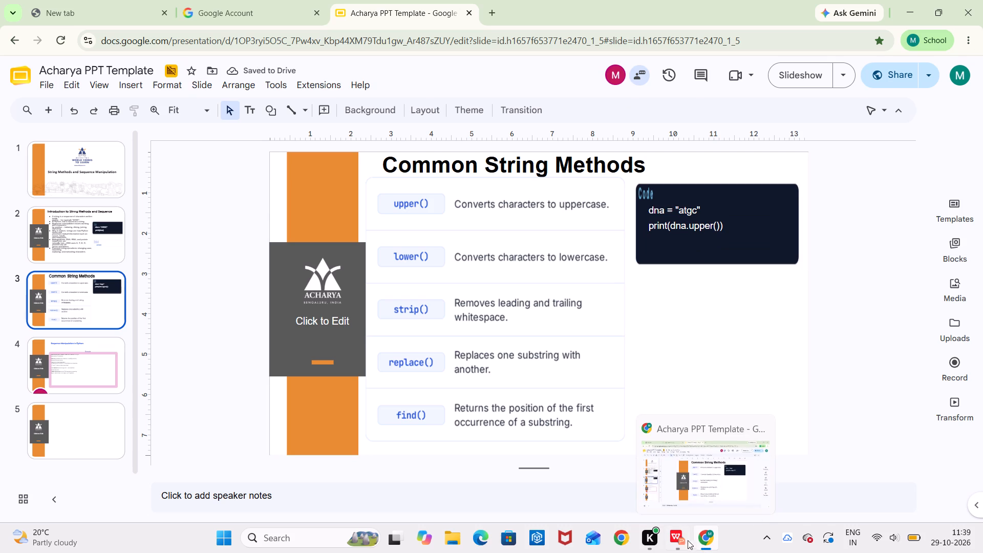
# Switch to WPS Office and copy the print(dna.replace("a", "A")) line's text from the Common String Methods code box.
pyautogui.click(678, 536)
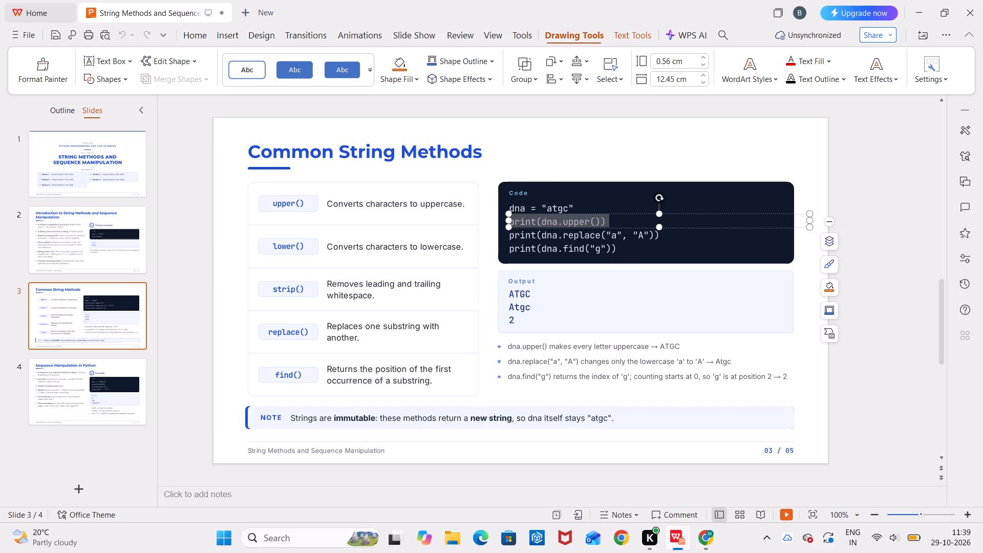
pyautogui.click(643, 238)
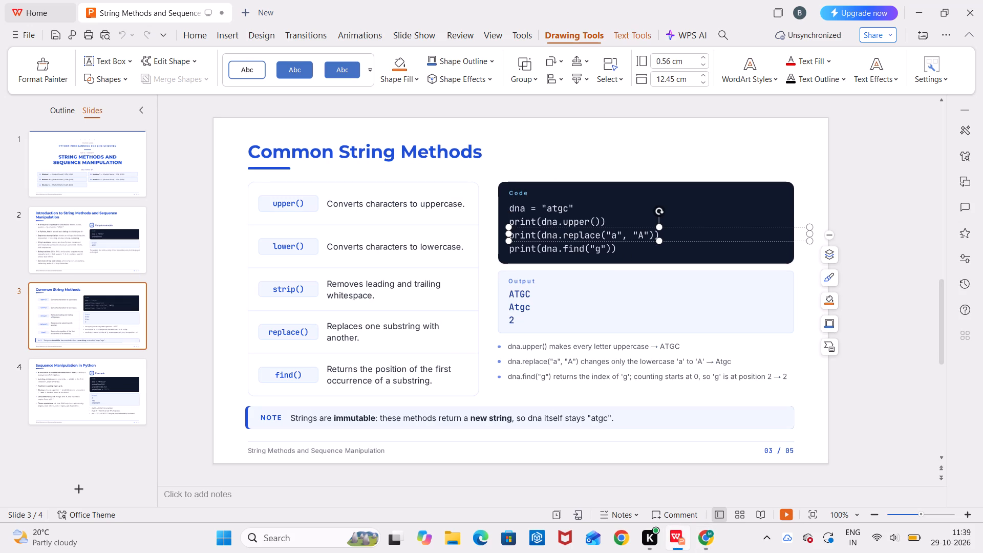
pyautogui.click(664, 235)
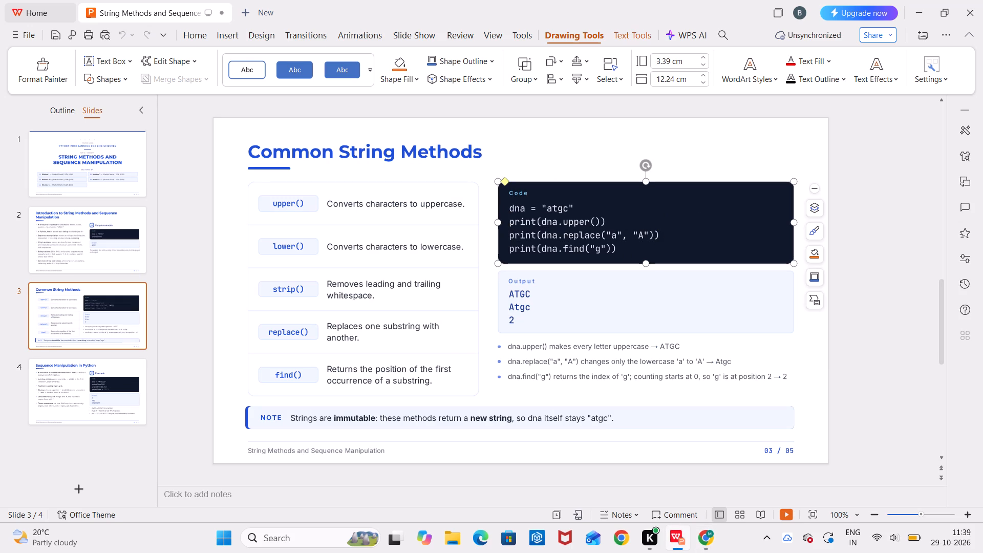
pyautogui.click(514, 239)
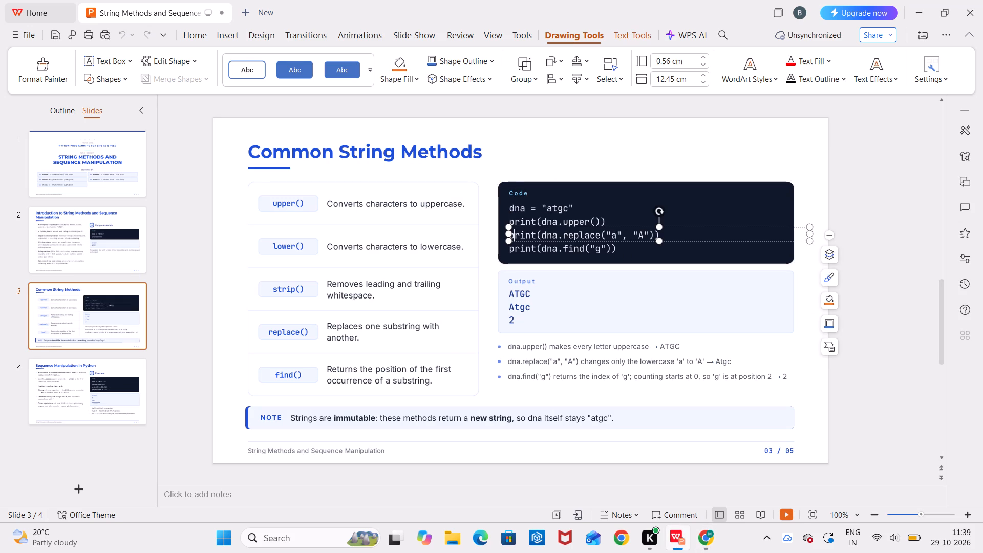
pyautogui.click(657, 232)
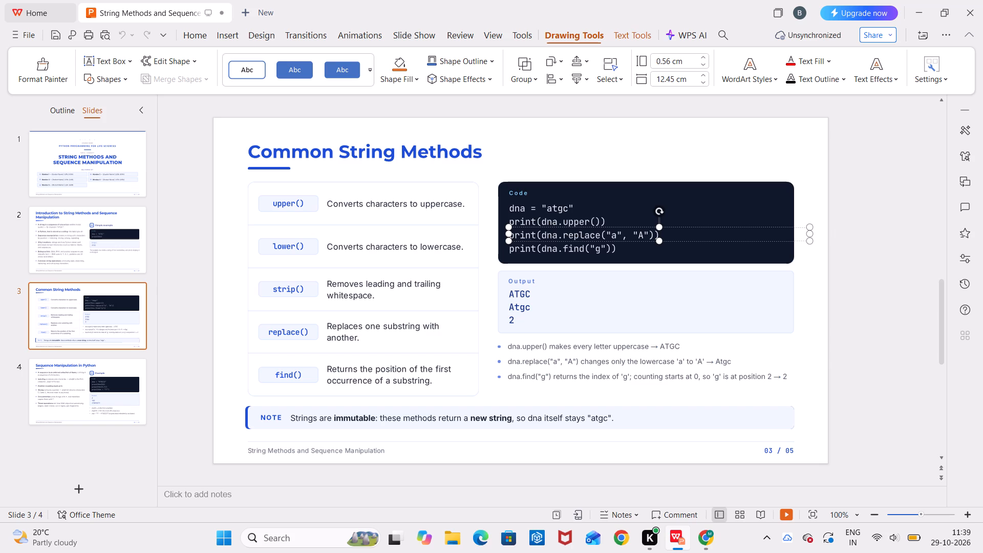
pyautogui.moveTo(657, 232); pyautogui.dragTo(497, 229)
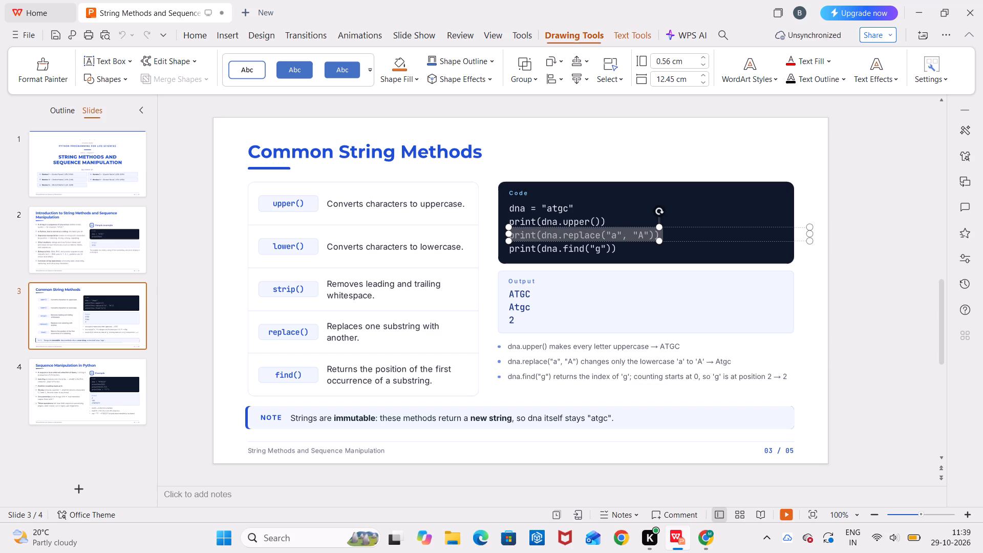
pyautogui.click(504, 180)
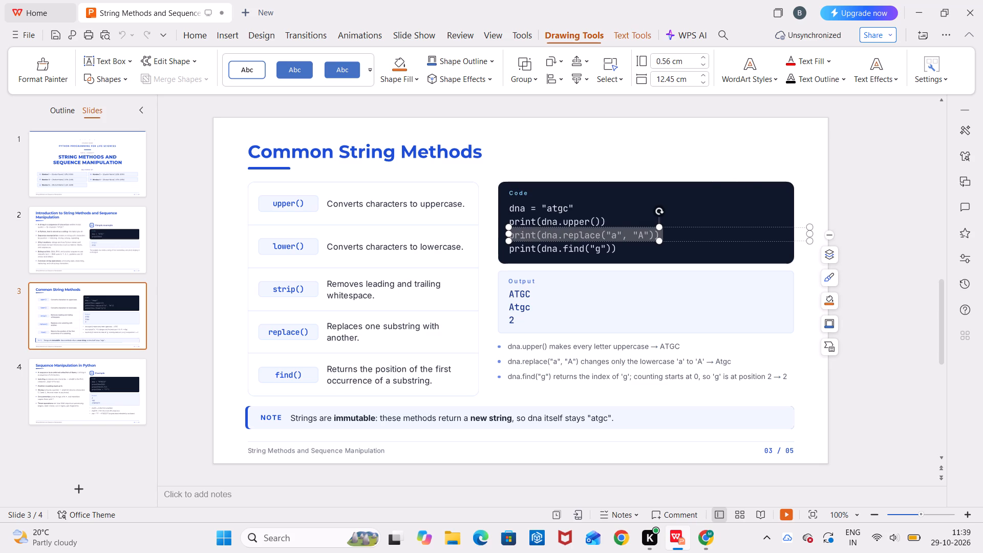
# Switch to Google Slides and paste the copied print(dna.replace("a", "A")) line onto the Common String Methods slide.
pyautogui.click(708, 542)
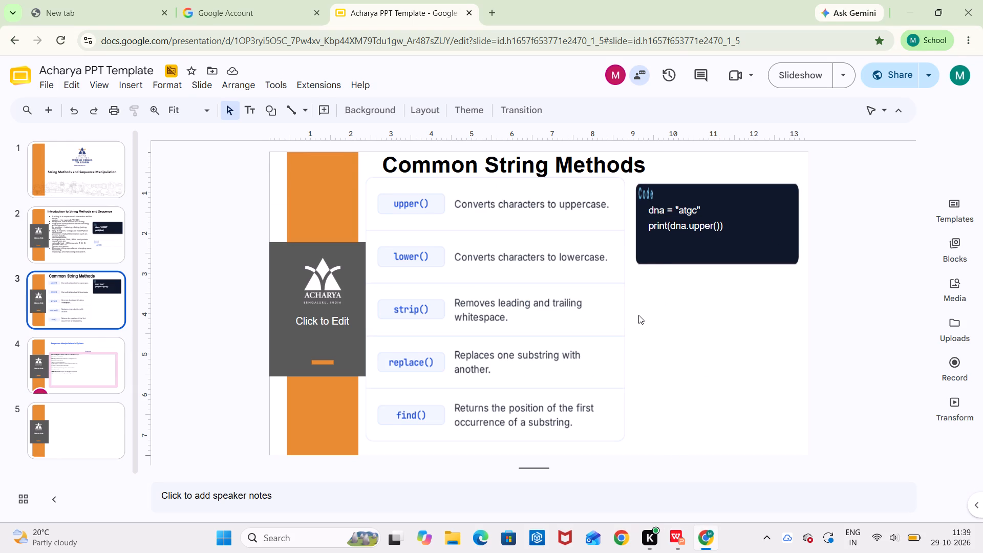
pyautogui.hotkey('ctrl', 'v')
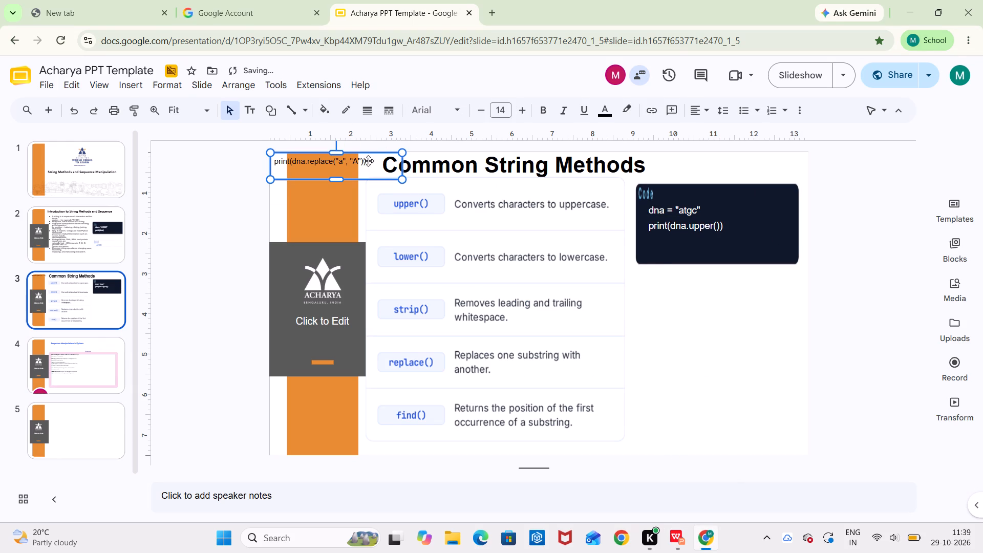
# Change the colour of the print(dna.replace("a", "A")) text to white.
pyautogui.moveTo(368, 161); pyautogui.dragTo(359, 163)
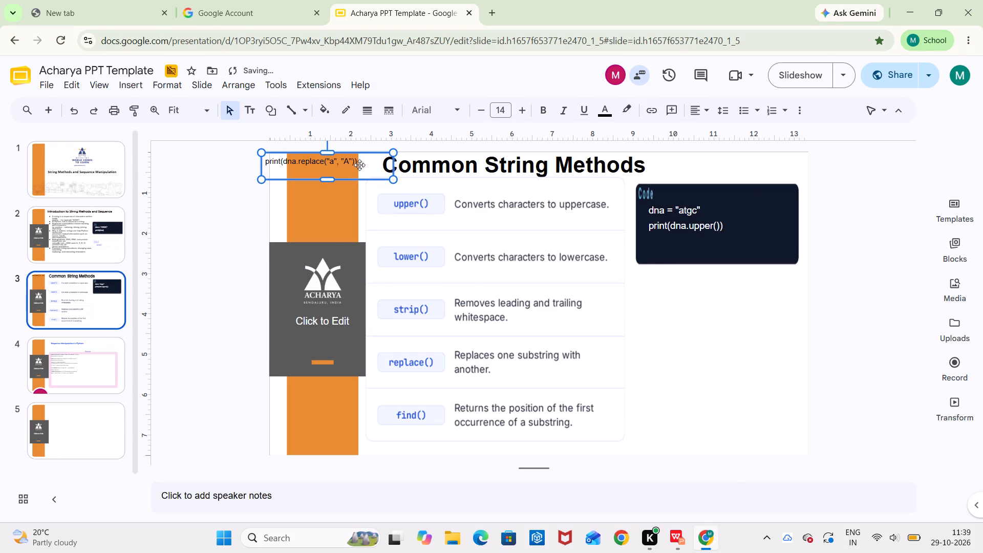
pyautogui.moveTo(357, 162); pyautogui.dragTo(351, 162)
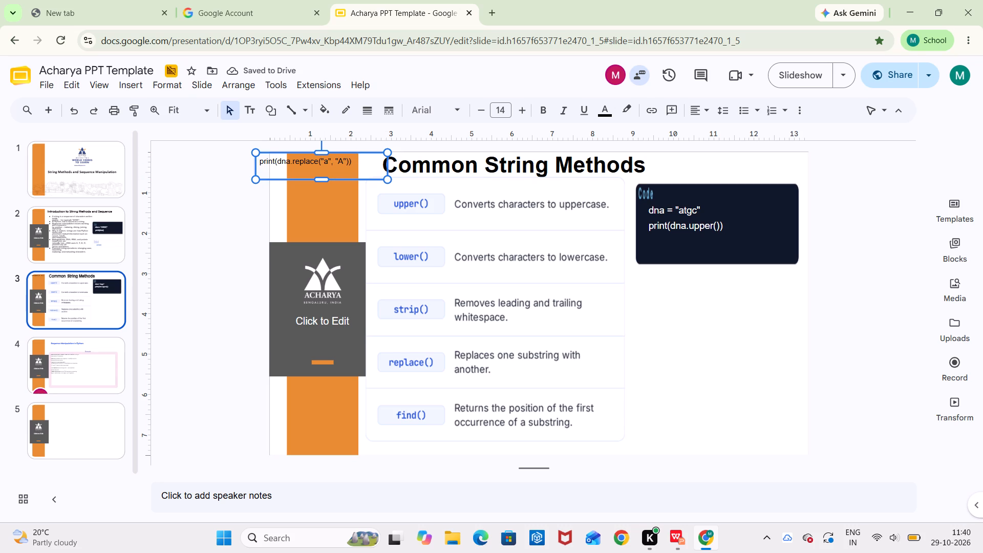
pyautogui.click(351, 162)
pyautogui.moveTo(351, 162); pyautogui.dragTo(260, 173)
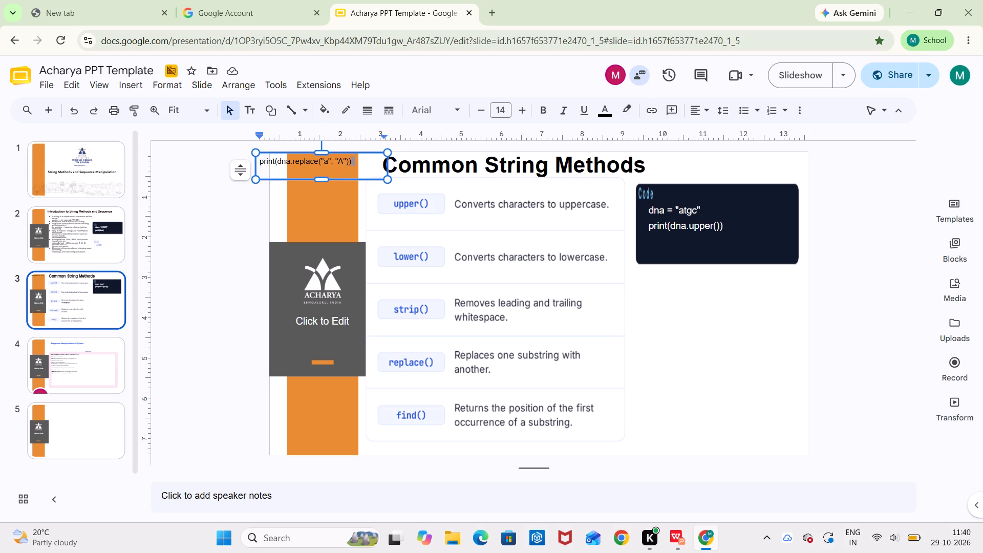
pyautogui.moveTo(260, 173); pyautogui.dragTo(241, 154)
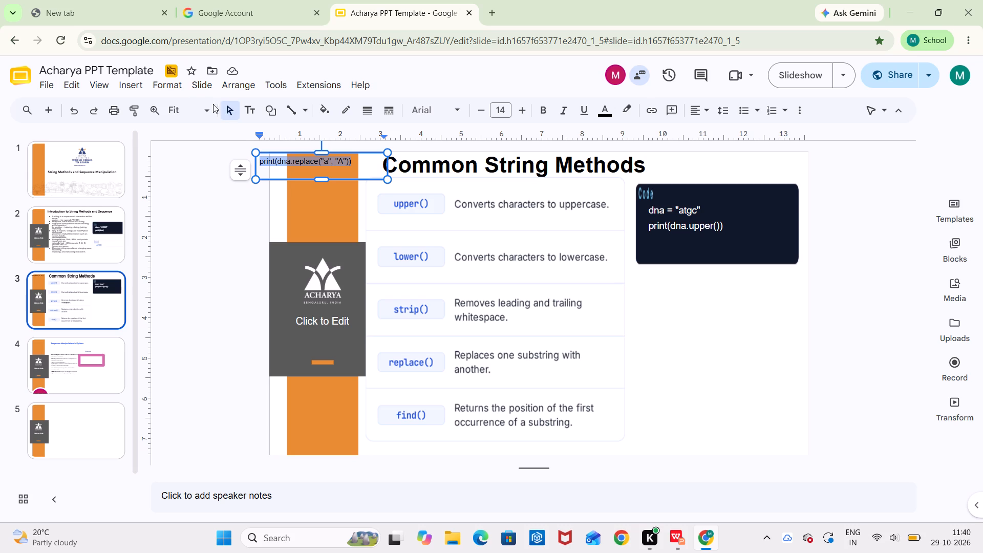
pyautogui.click(175, 92)
pyautogui.click(194, 105)
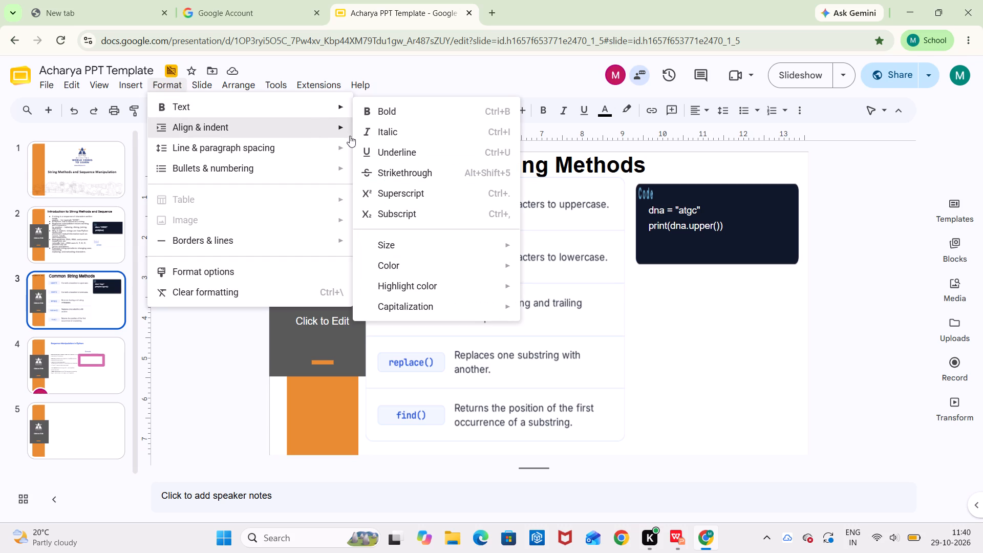
pyautogui.click(478, 266)
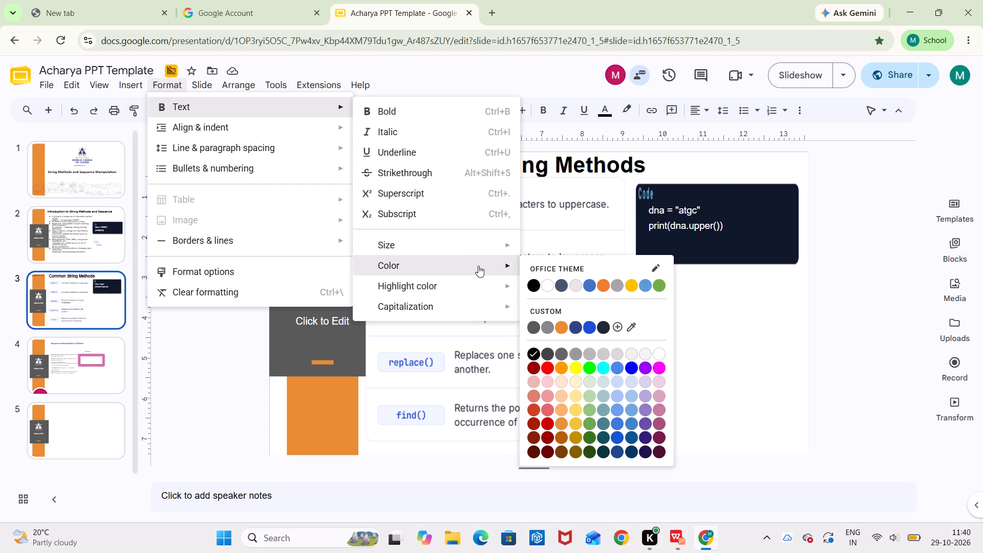
pyautogui.click(549, 287)
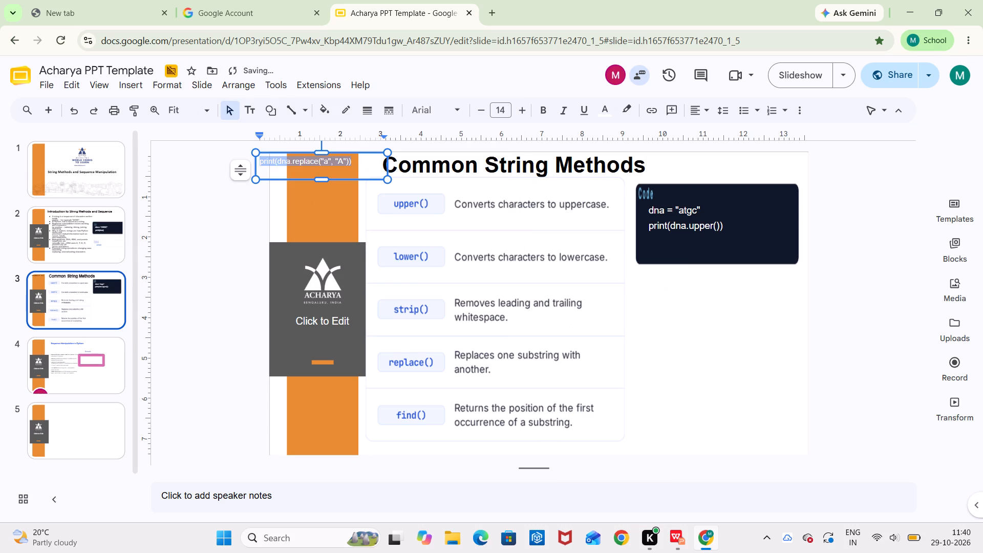
# Move the print(dna.replace("a", "A")) text box into the dark code box, just below the print(dna.upper()) line.
pyautogui.moveTo(348, 152); pyautogui.dragTo(559, 244)
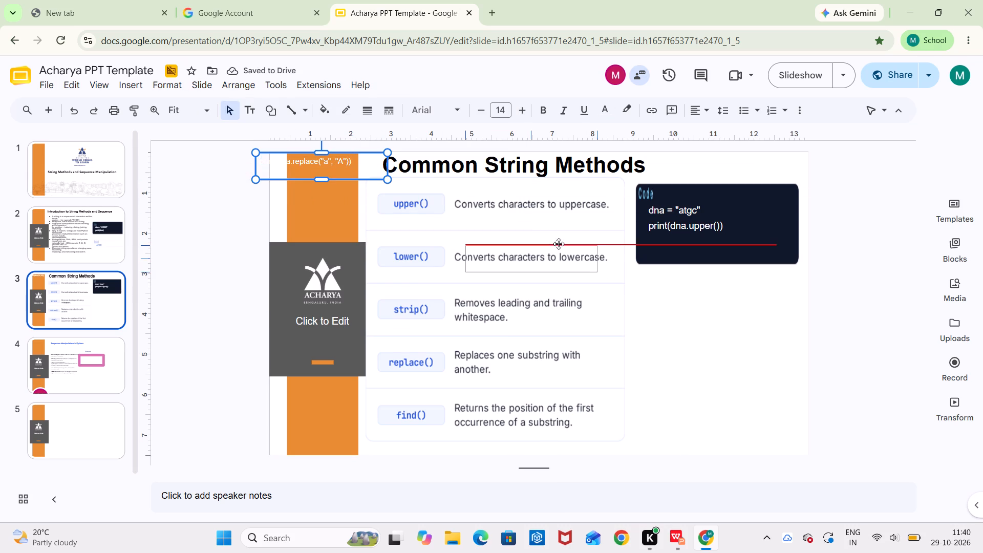
pyautogui.moveTo(559, 244); pyautogui.dragTo(737, 228)
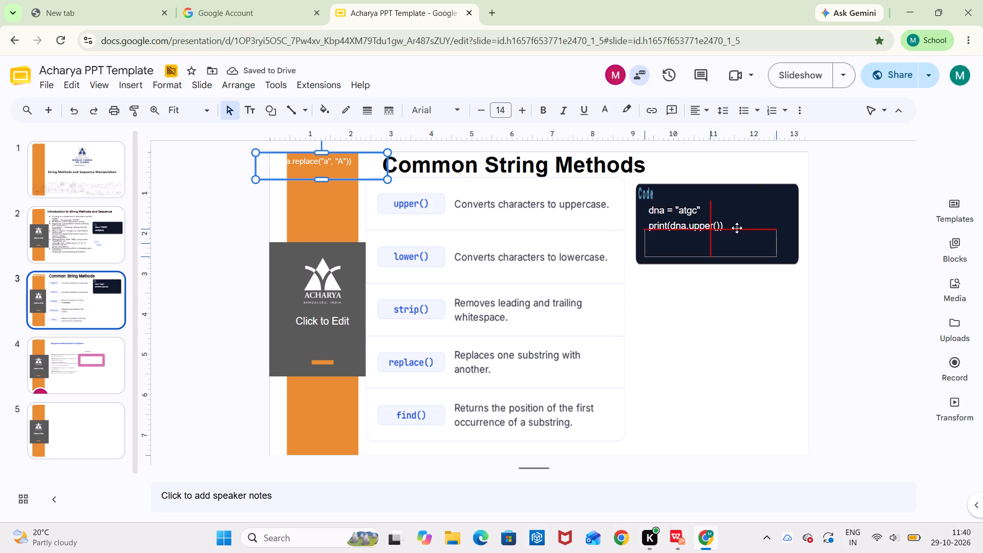
pyautogui.moveTo(737, 228); pyautogui.dragTo(742, 233)
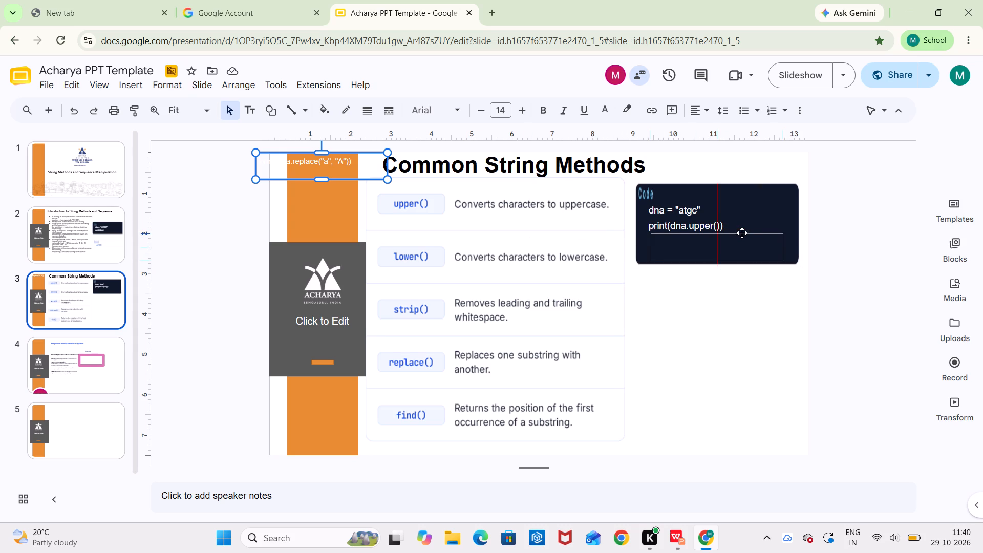
pyautogui.moveTo(742, 233); pyautogui.dragTo(741, 235)
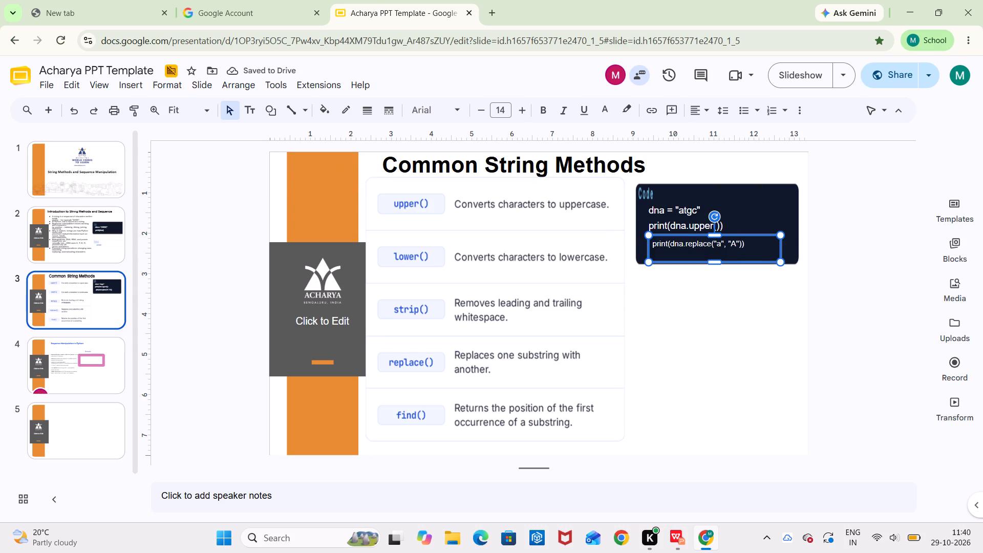
# Increase the font size of the print(dna.replace("a", "A")) text to 17.
pyautogui.click(743, 245)
pyautogui.moveTo(743, 245); pyautogui.dragTo(658, 240)
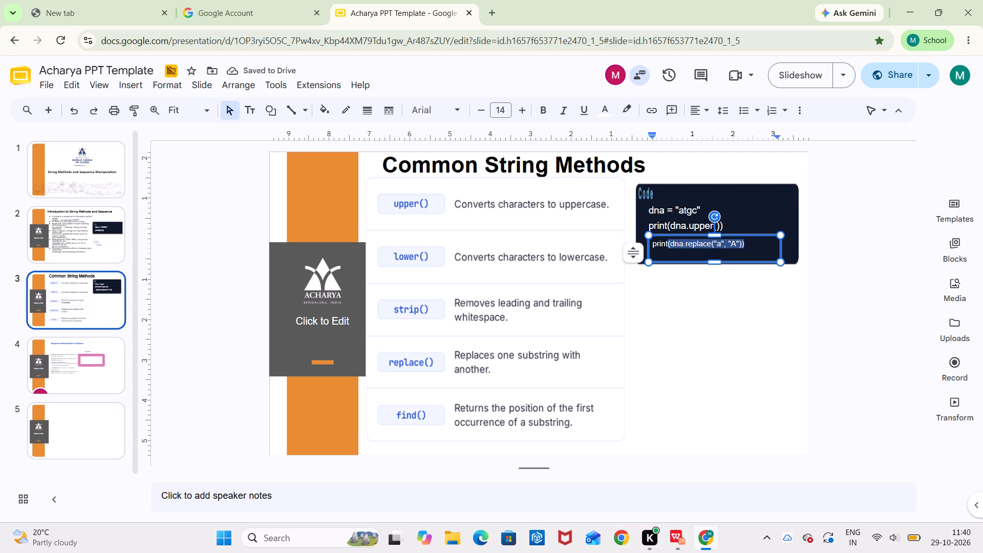
pyautogui.moveTo(658, 240); pyautogui.dragTo(637, 240)
pyautogui.doubleClick(529, 107)
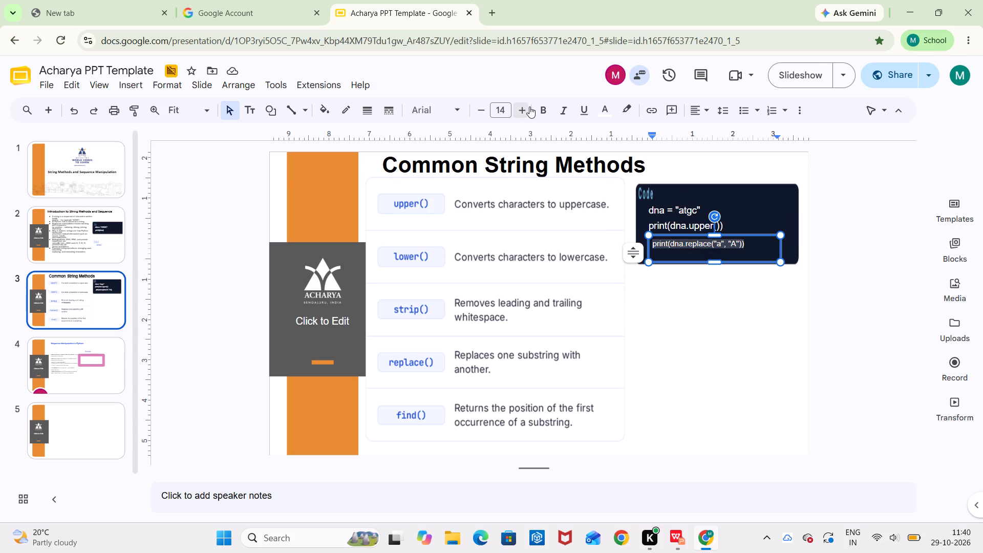
pyautogui.click(529, 107)
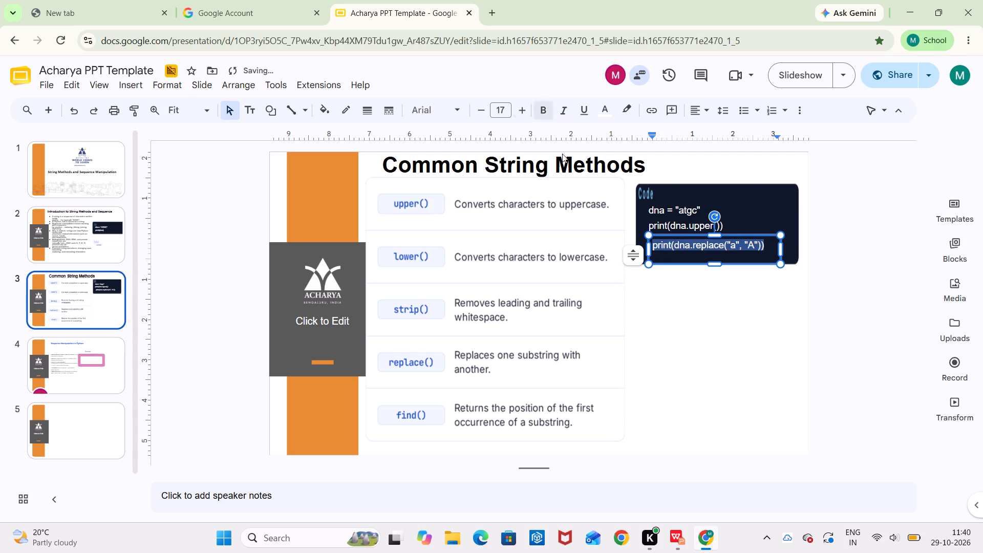
# Shift the print(dna.replace("a", "A")) text box slightly so its text aligns with the left edge of the code lines above.
pyautogui.click(741, 234)
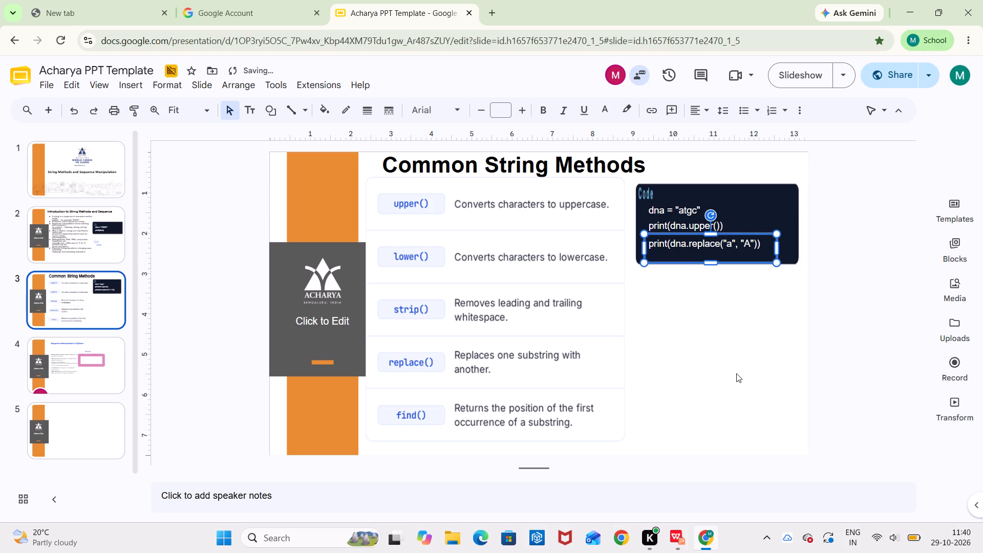
pyautogui.click(737, 379)
# Stretch the dark code box image slightly downward to make room for another code line.
pyautogui.click(775, 232)
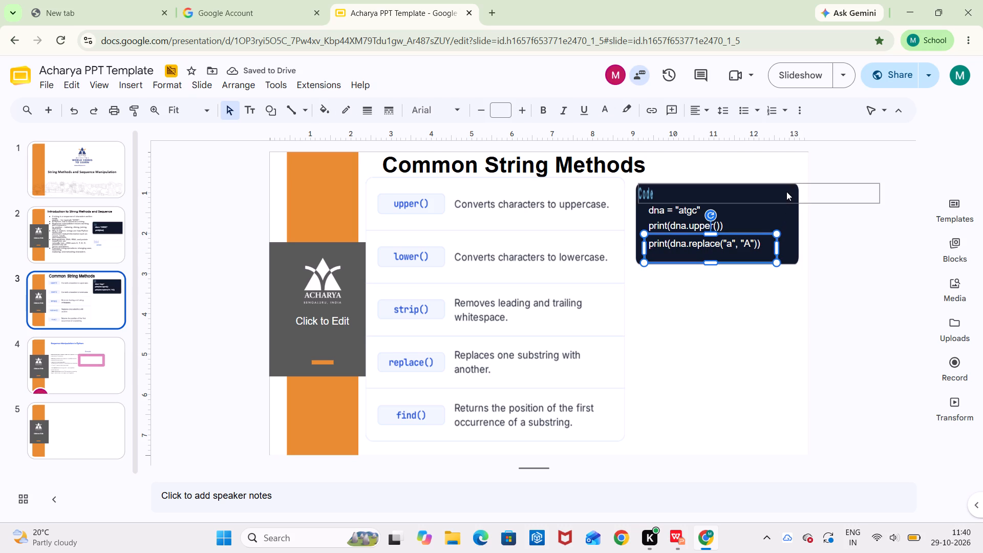
pyautogui.click(786, 192)
pyautogui.click(793, 256)
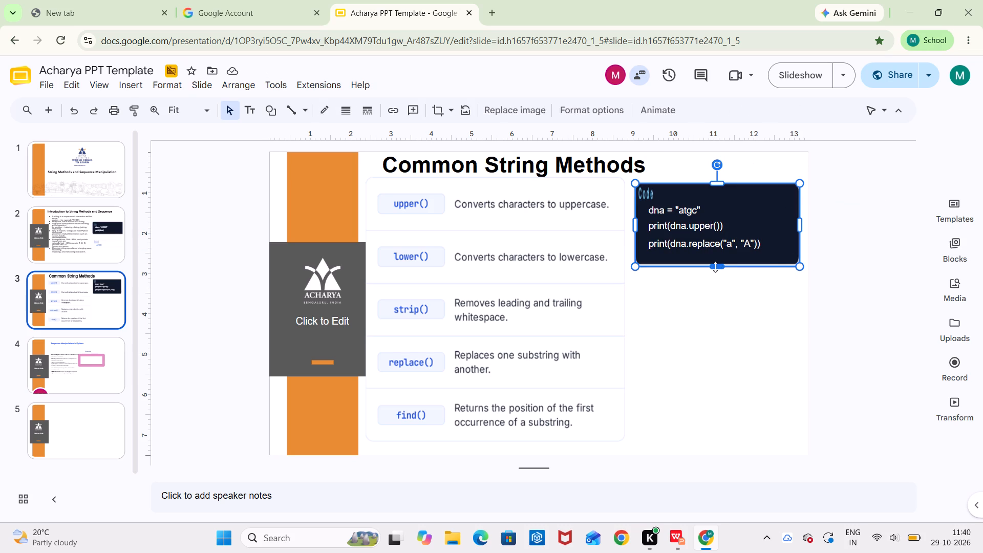
pyautogui.moveTo(715, 267); pyautogui.dragTo(716, 273)
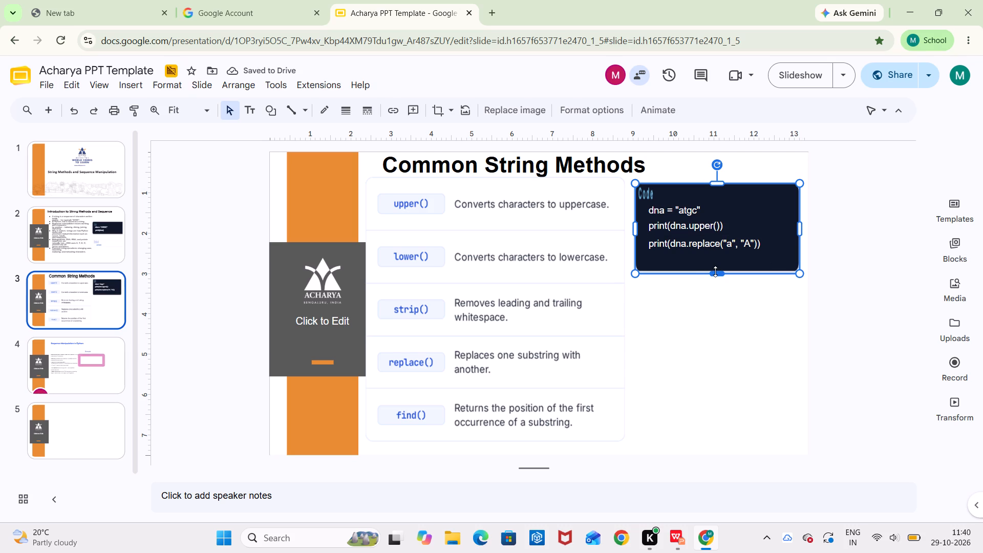
pyautogui.moveTo(715, 271); pyautogui.dragTo(718, 279)
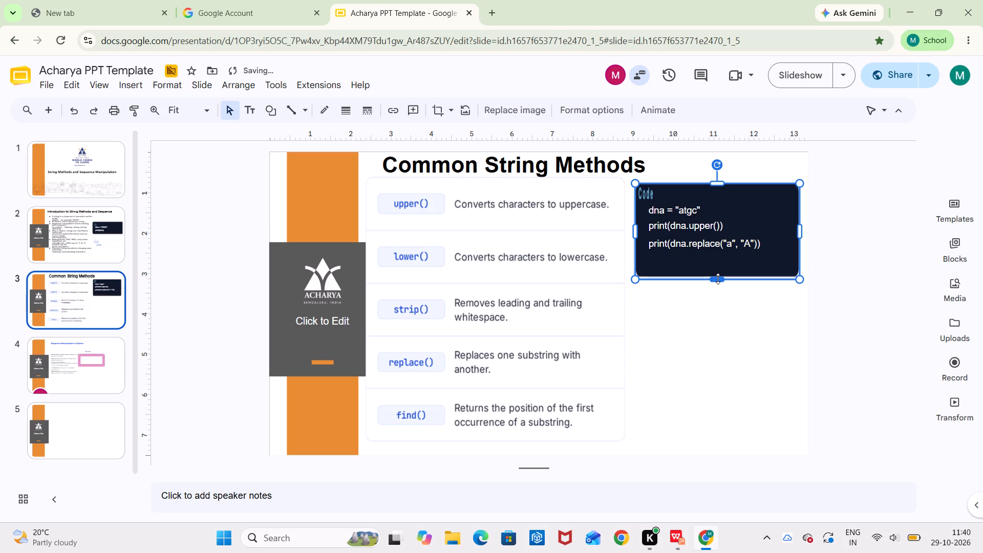
# Switch to WPS Office and copy the print(dna.find("g")) line's text from the Common String Methods code box.
pyautogui.click(707, 547)
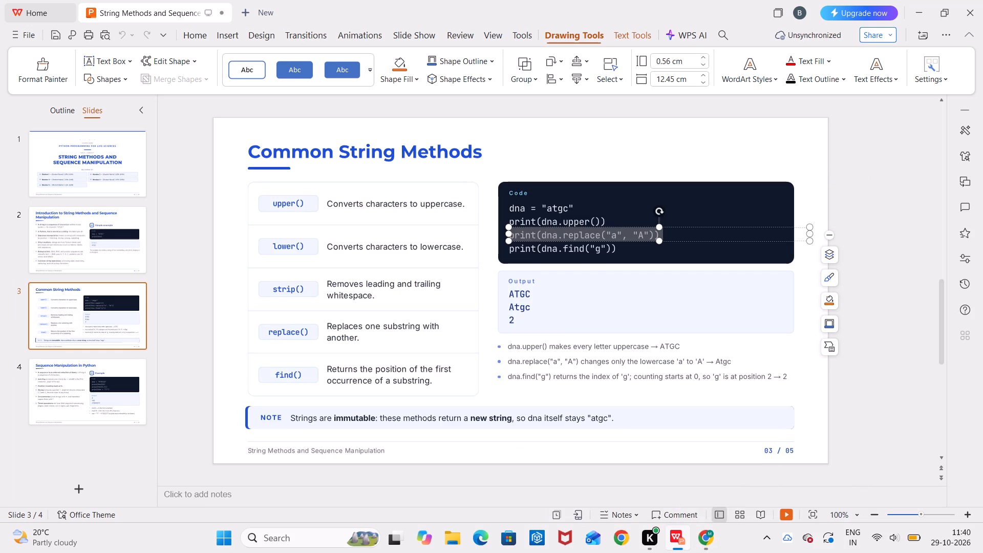
pyautogui.click(614, 249)
pyautogui.moveTo(614, 249); pyautogui.dragTo(480, 249)
pyautogui.click(493, 196)
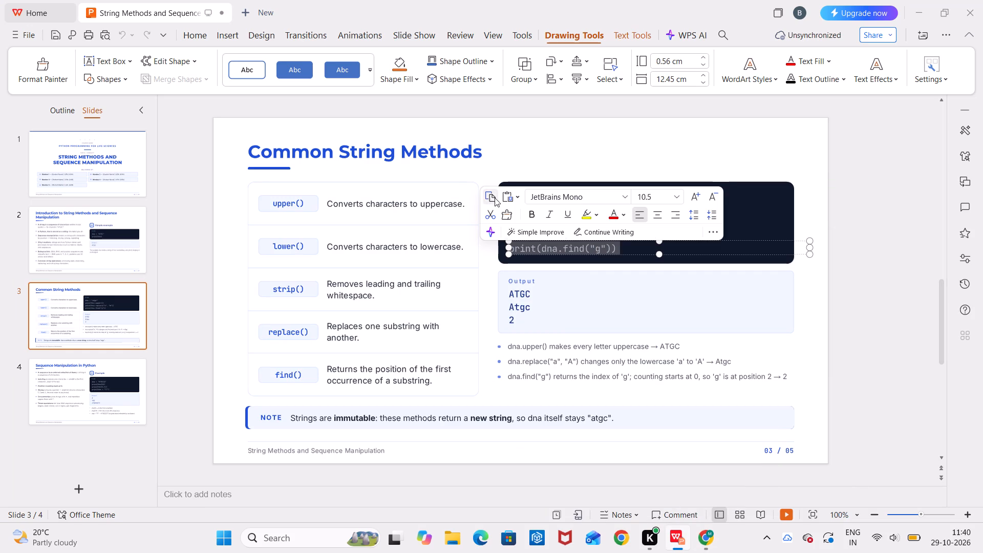
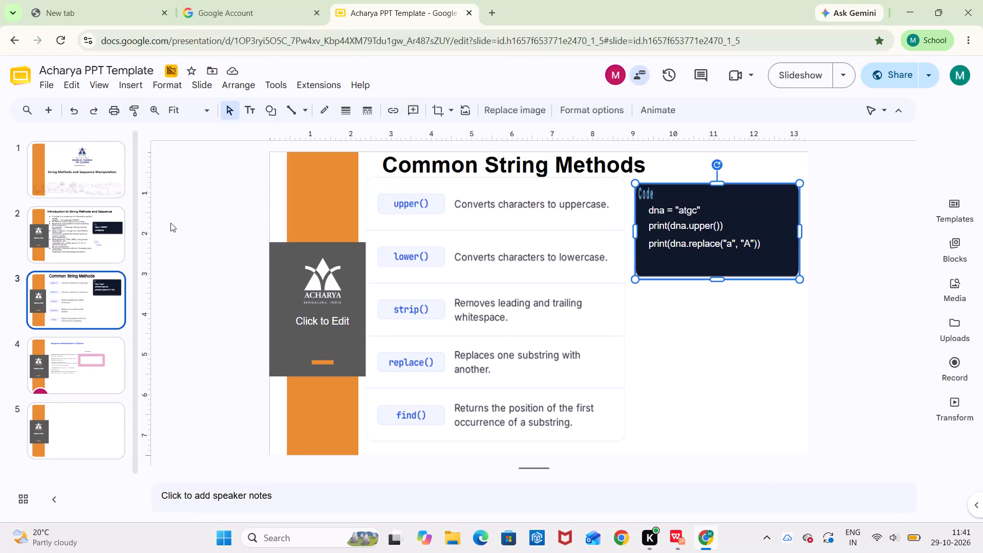
# Paste the copied print(dna.find("g")) line onto the Common String Methods slide in Google Slides and color its text white.
pyautogui.hotkey('ctrl', 'v')
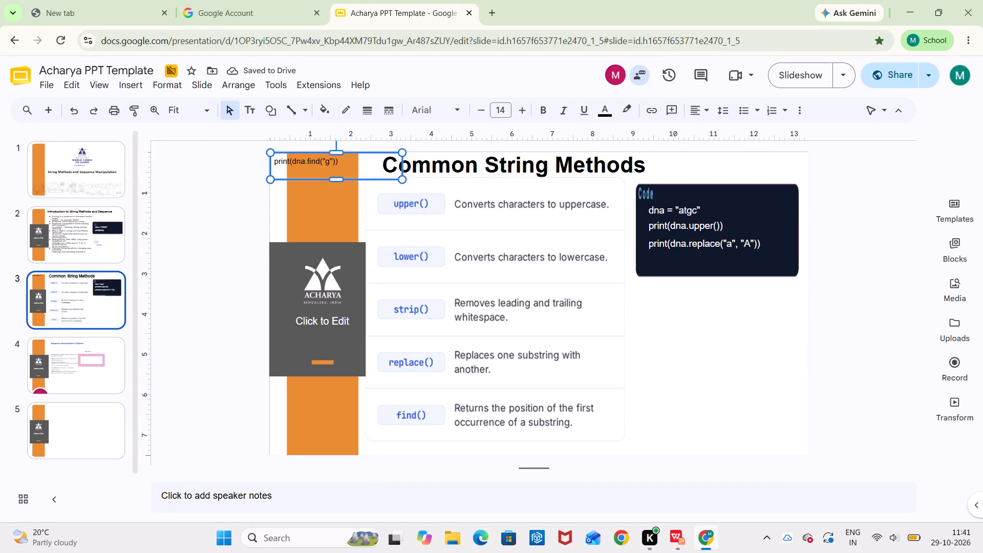
pyautogui.click(336, 162)
pyautogui.moveTo(336, 162); pyautogui.dragTo(257, 157)
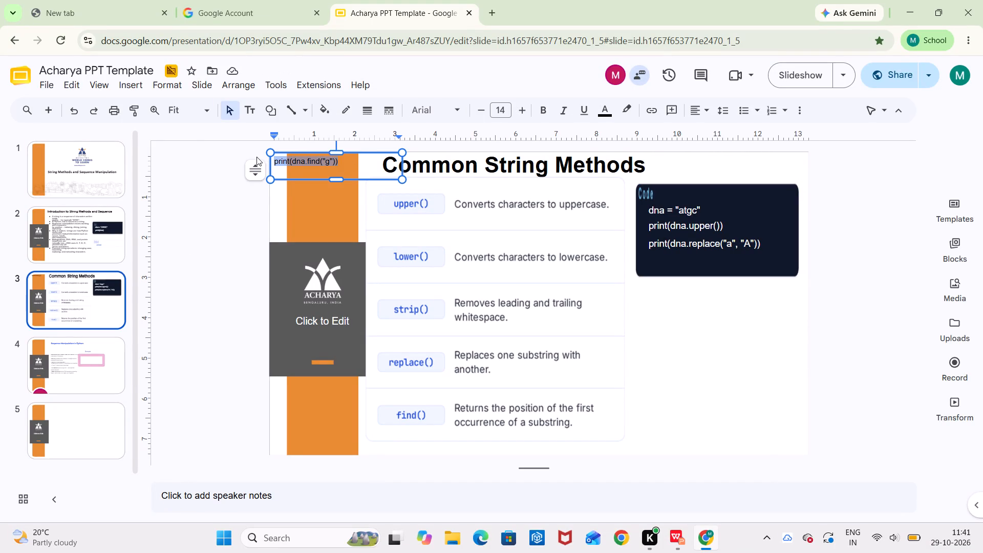
pyautogui.click(173, 86)
pyautogui.click(182, 99)
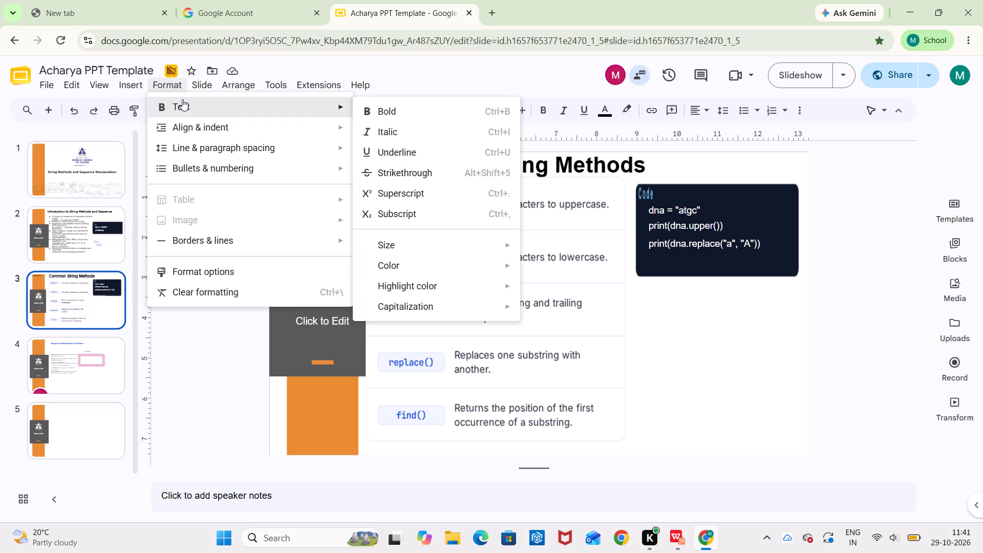
pyautogui.click(461, 269)
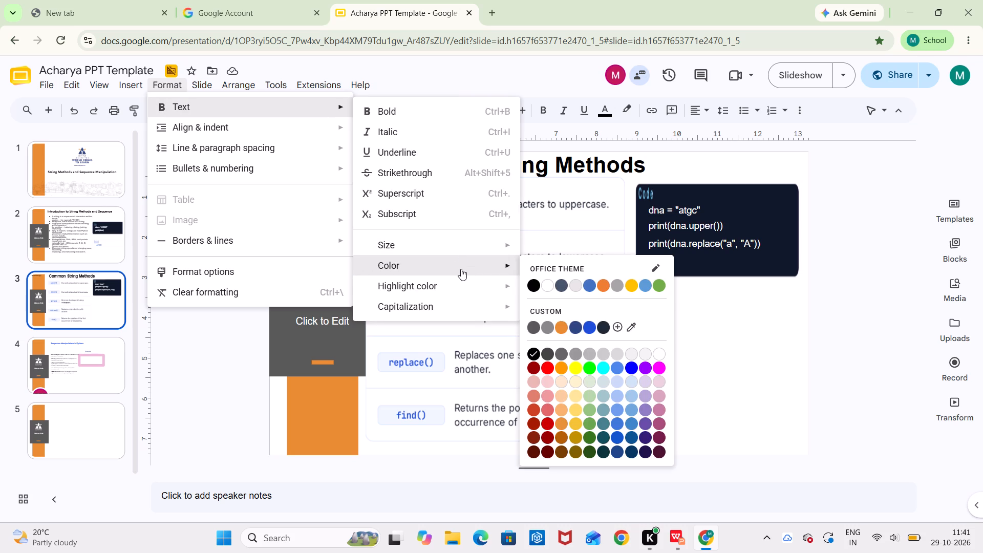
pyautogui.click(552, 289)
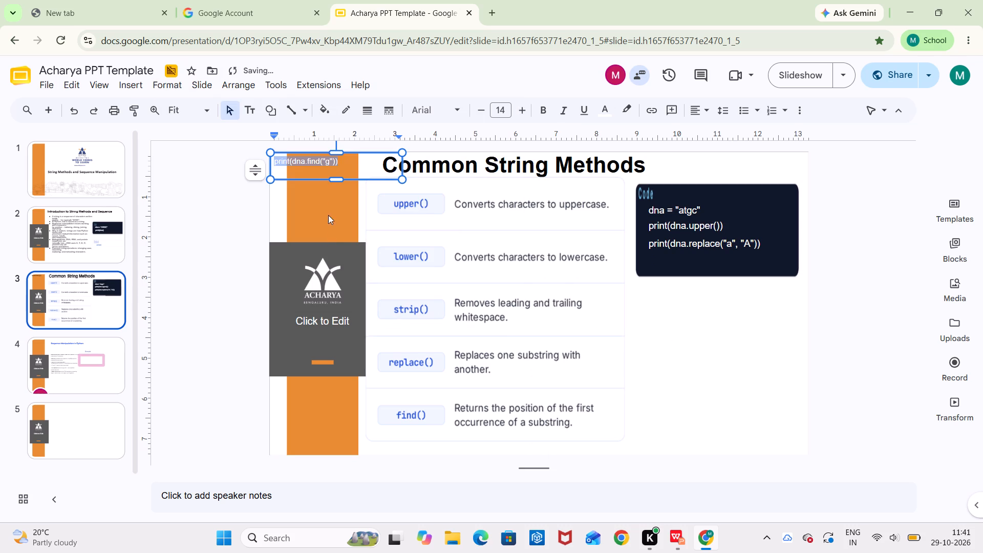
# Move the print(dna.find("g")) text box into the dark code box, below the print(dna.replace("a", "A")) line.
pyautogui.moveTo(313, 150); pyautogui.dragTo(340, 157)
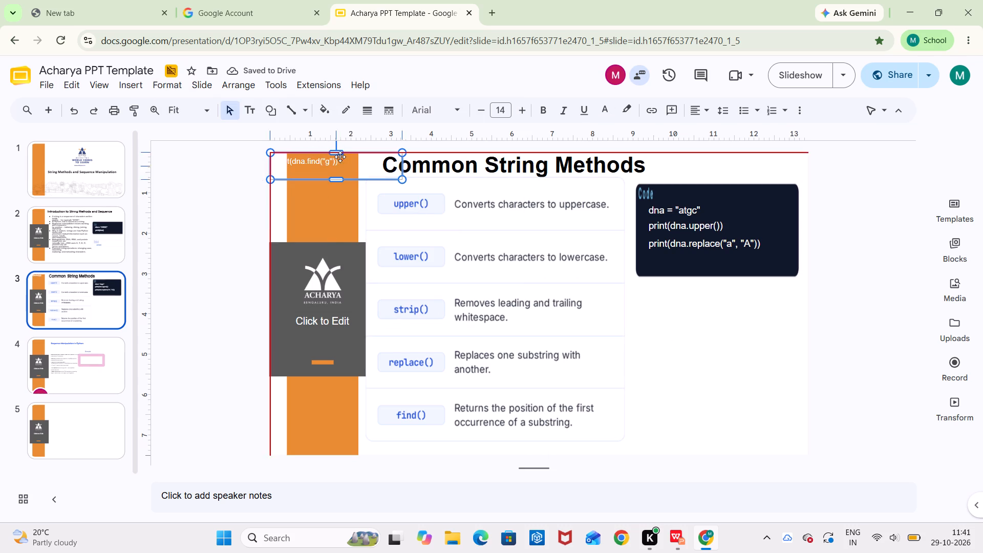
pyautogui.moveTo(340, 157); pyautogui.dragTo(688, 252)
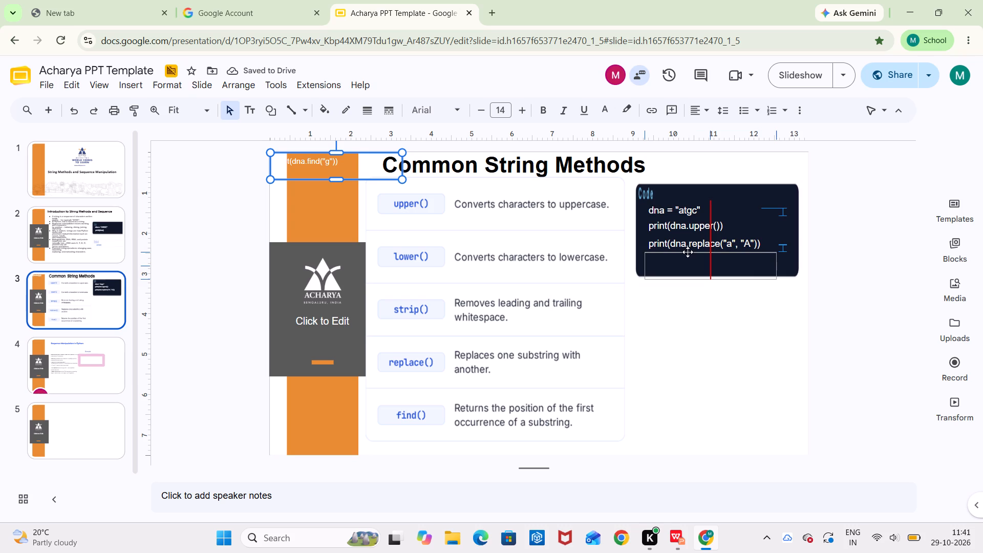
pyautogui.moveTo(688, 252); pyautogui.dragTo(691, 252)
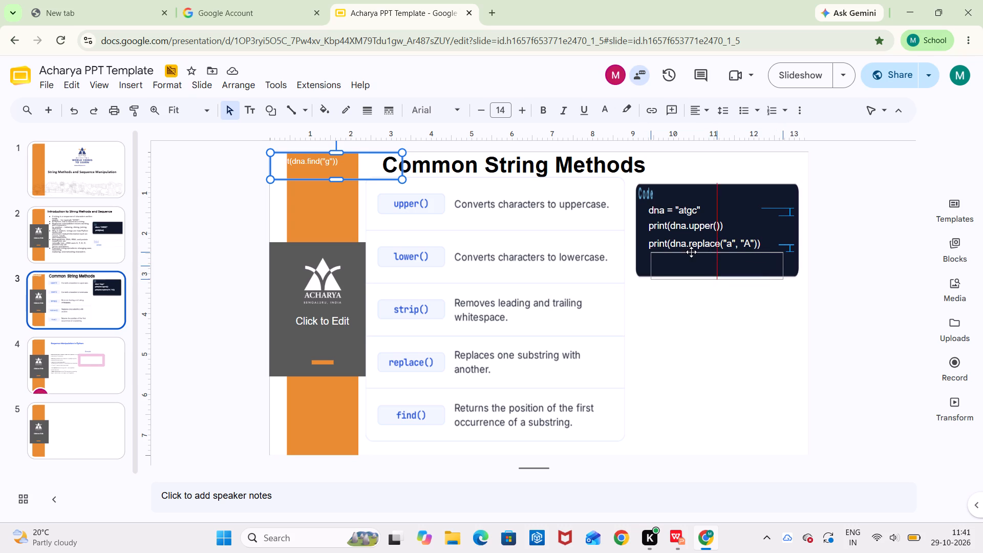
pyautogui.moveTo(691, 252); pyautogui.dragTo(691, 252)
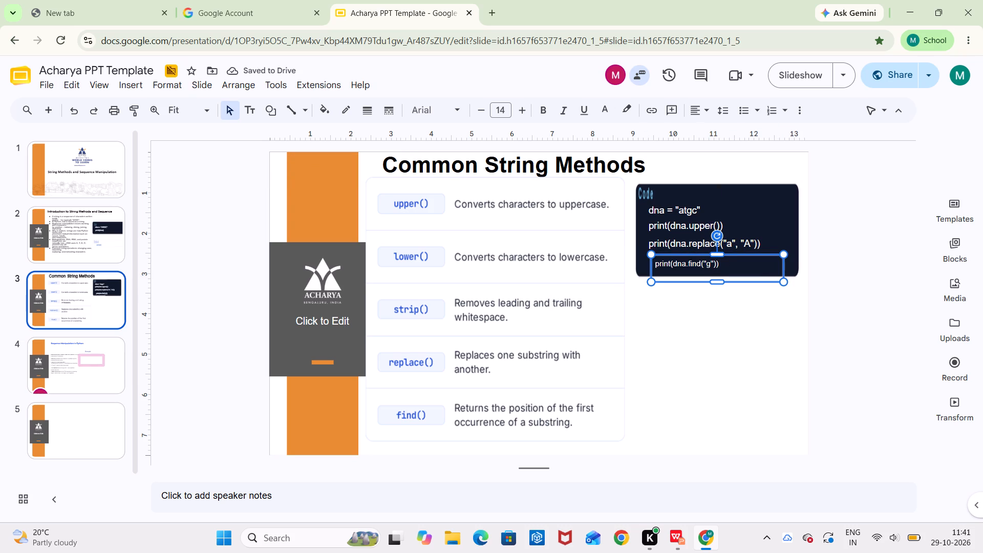
# Increase the font size of the print(dna.find("g")) text to 17, matching the code lines above.
pyautogui.click(718, 264)
pyautogui.moveTo(718, 264); pyautogui.dragTo(648, 273)
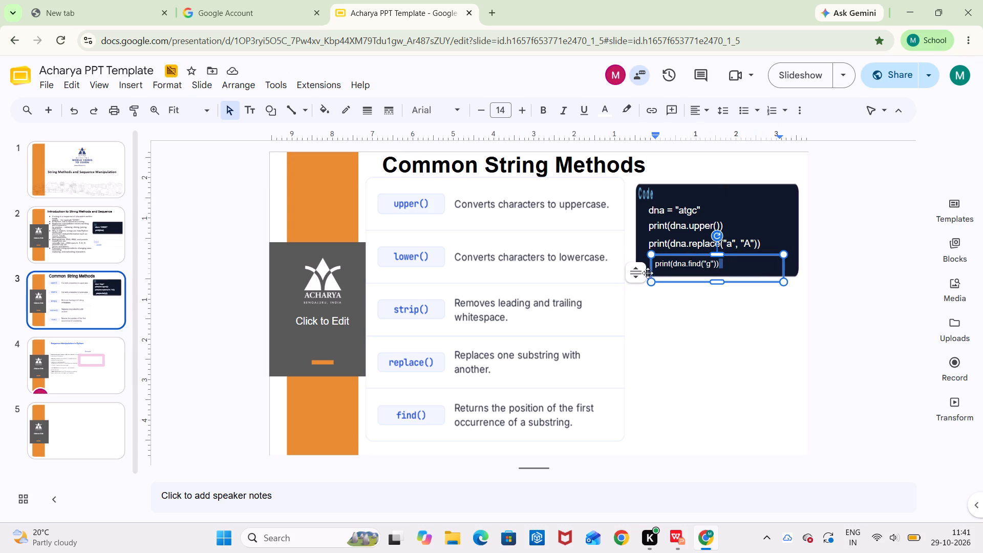
pyautogui.moveTo(648, 273); pyautogui.dragTo(653, 257)
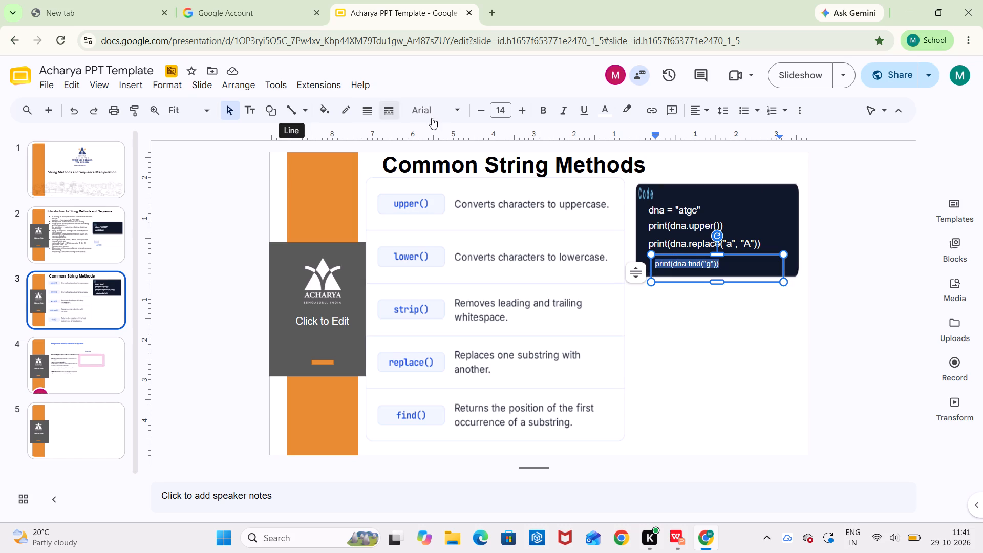
pyautogui.doubleClick(526, 108)
pyautogui.click(526, 108)
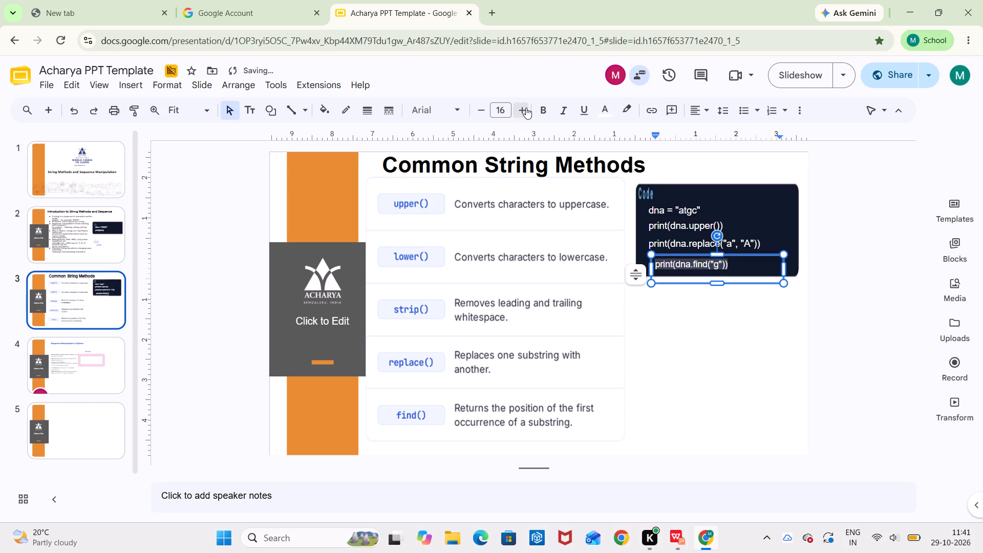
pyautogui.click(704, 332)
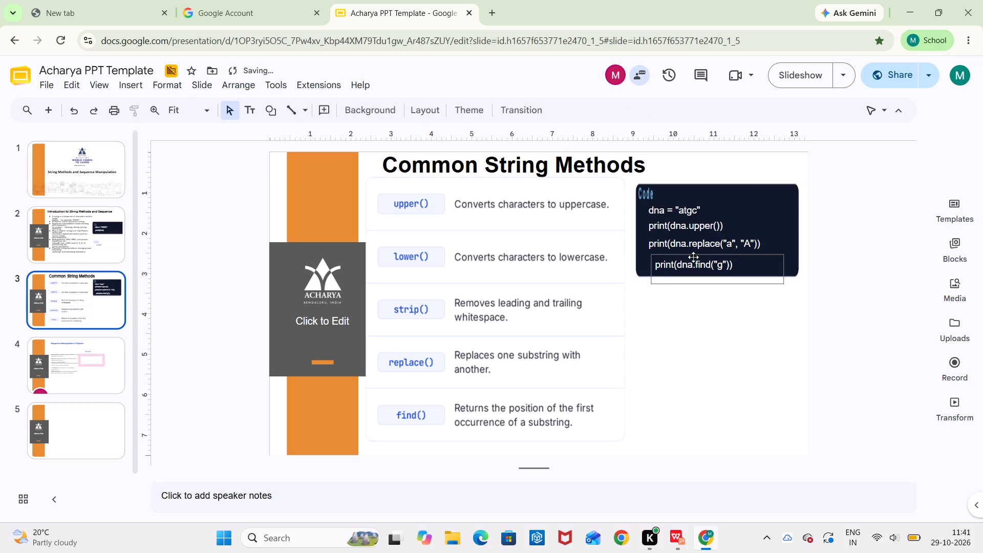
# Shift the print(dna.find("g")) text box slightly so it aligns with the left edge and spacing of the code lines above.
pyautogui.click(693, 257)
pyautogui.click(693, 257)
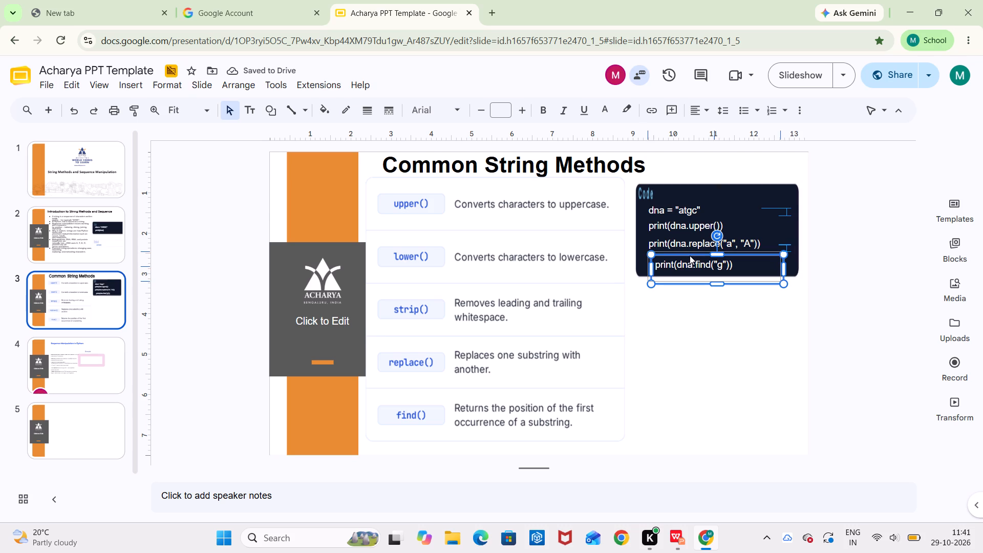
pyautogui.click(724, 351)
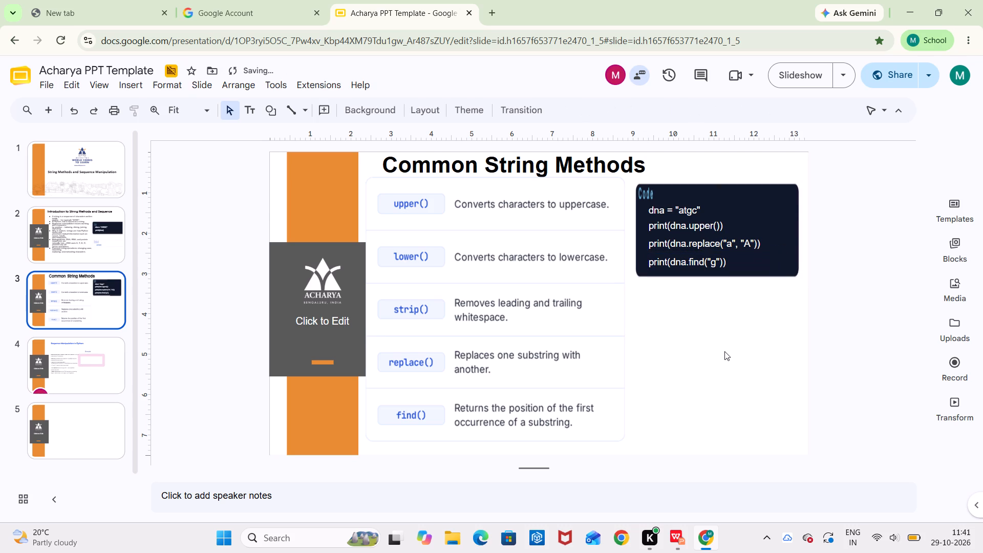
pyautogui.click(694, 254)
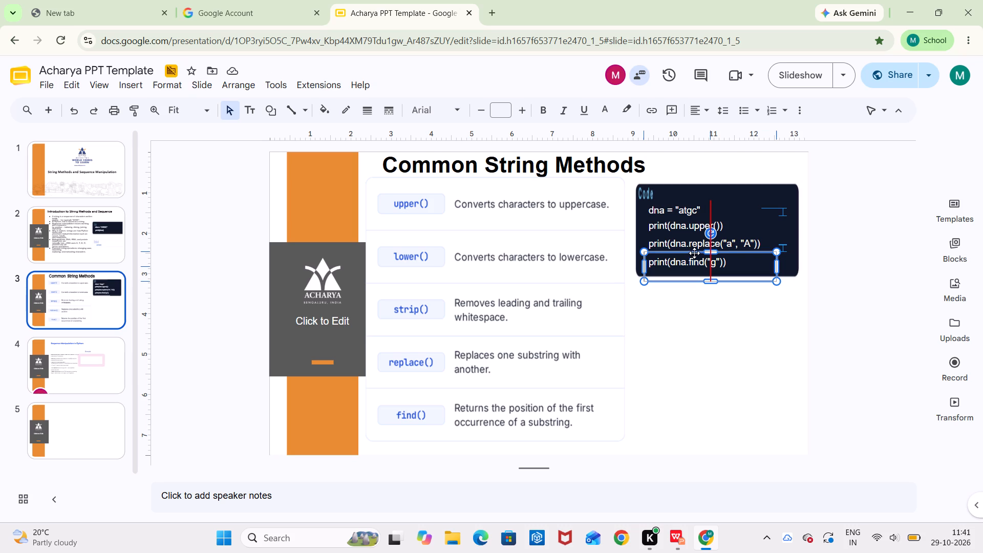
pyautogui.click(701, 343)
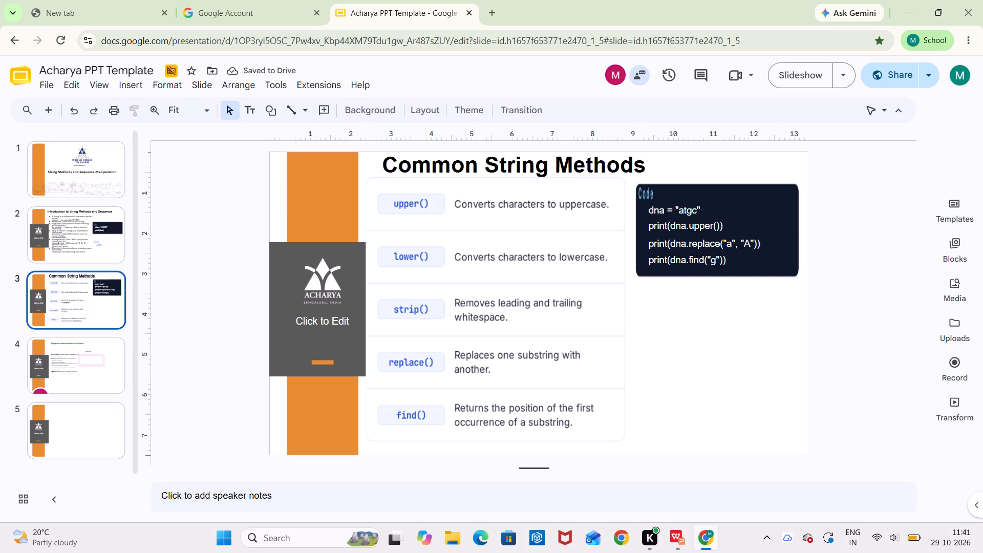
# Nudge the print(dna.replace("a", "A")) text box slightly upward to even out the code line spacing.
pyautogui.click(661, 237)
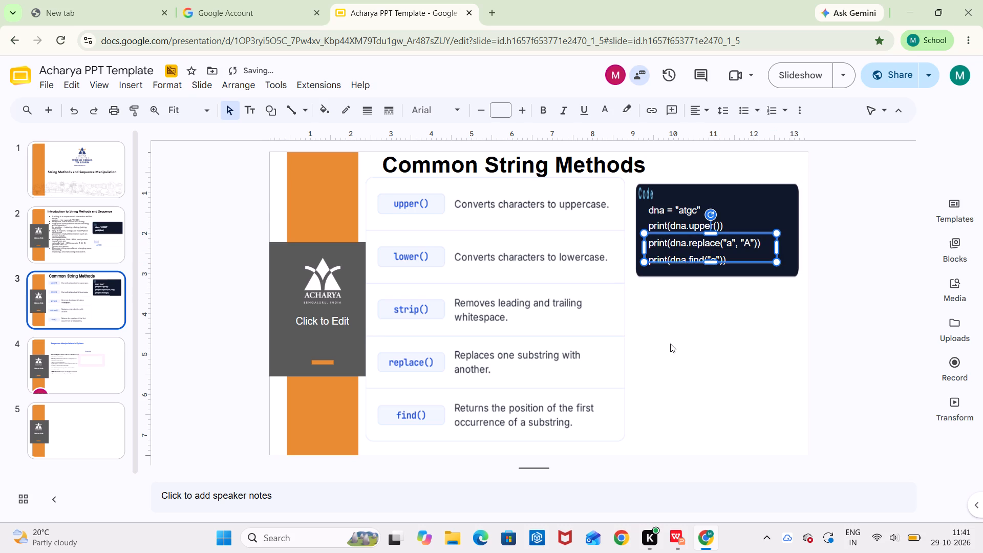
pyautogui.click(745, 417)
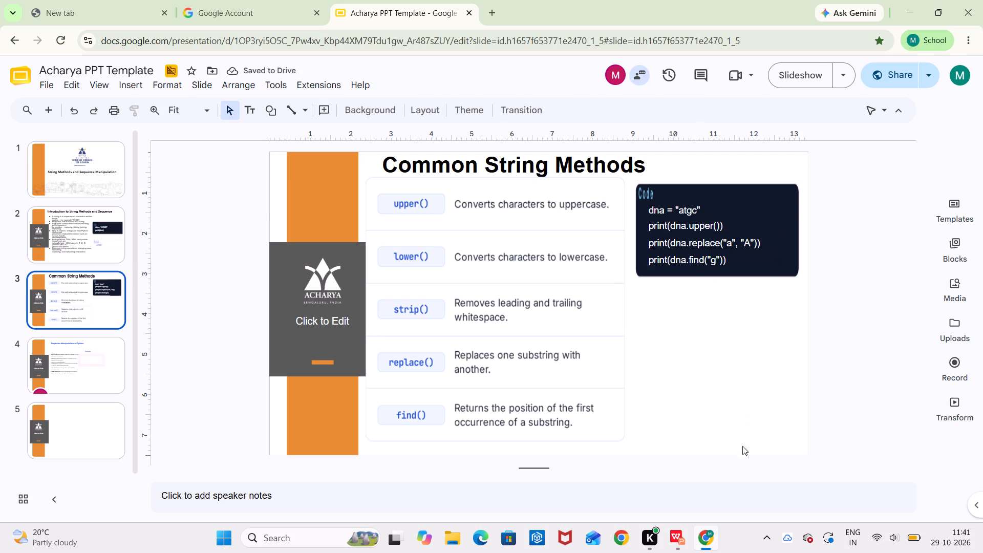
# Switch to WPS Office and clear the text selection on the Common String Methods slide.
pyautogui.click(703, 537)
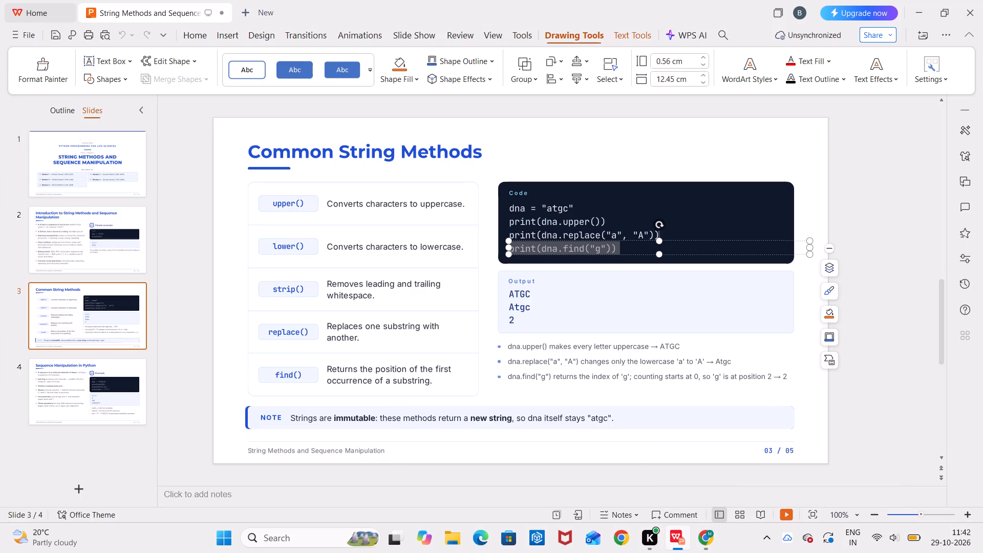
pyautogui.click(664, 485)
pyautogui.click(695, 480)
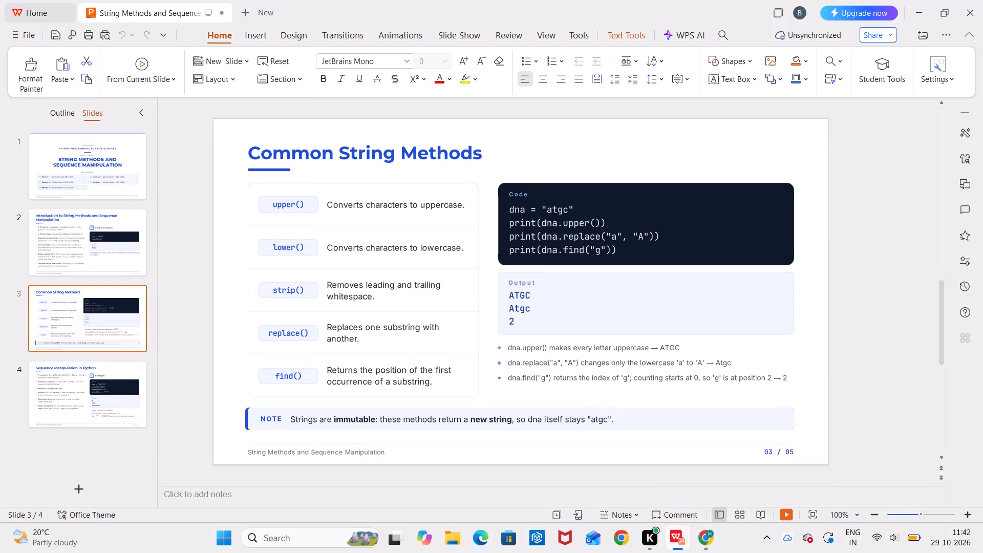
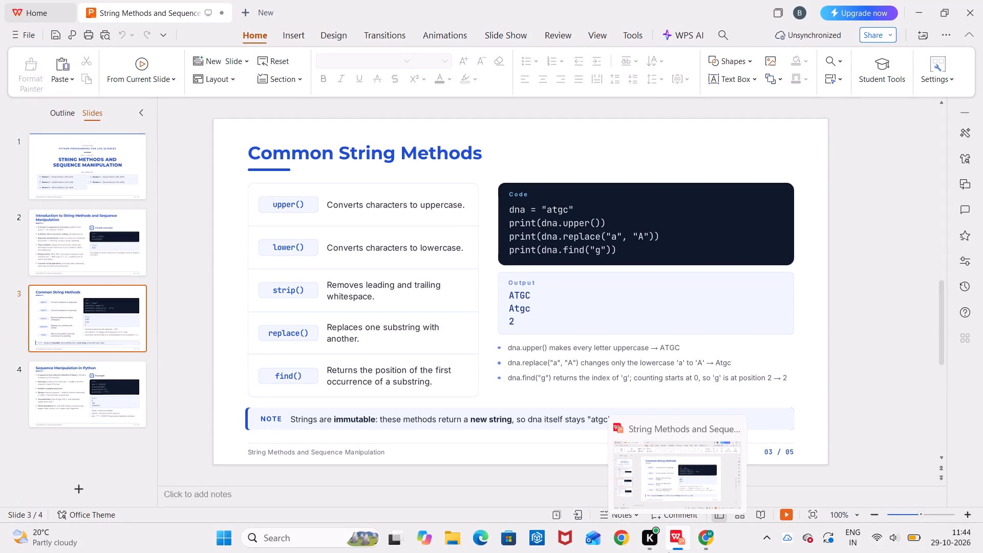
# Copy the light blue output box from the WPS Office slide into the Common String Methods slide in Google Slides.
pyautogui.rightClick(550, 275)
pyautogui.click(567, 10)
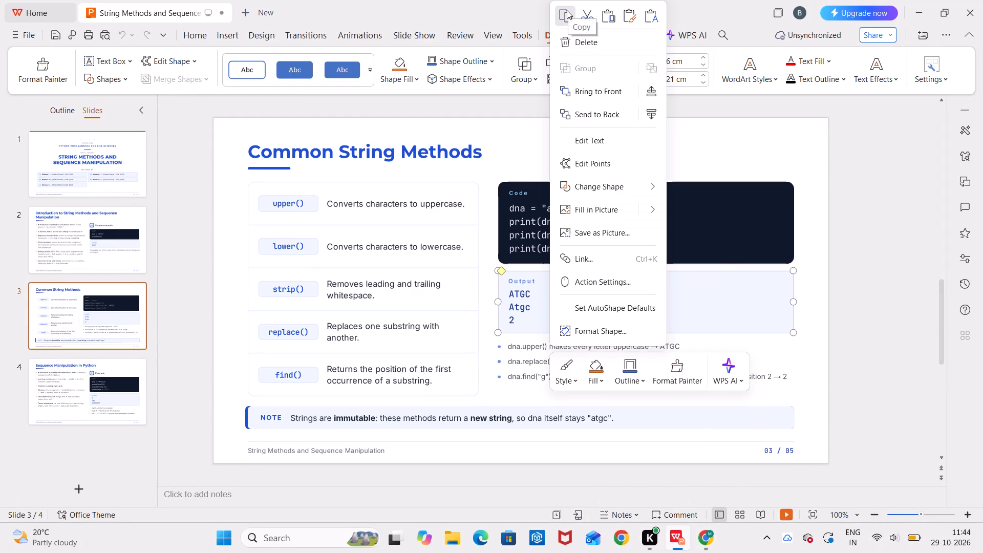
pyautogui.click(711, 533)
pyautogui.click(681, 332)
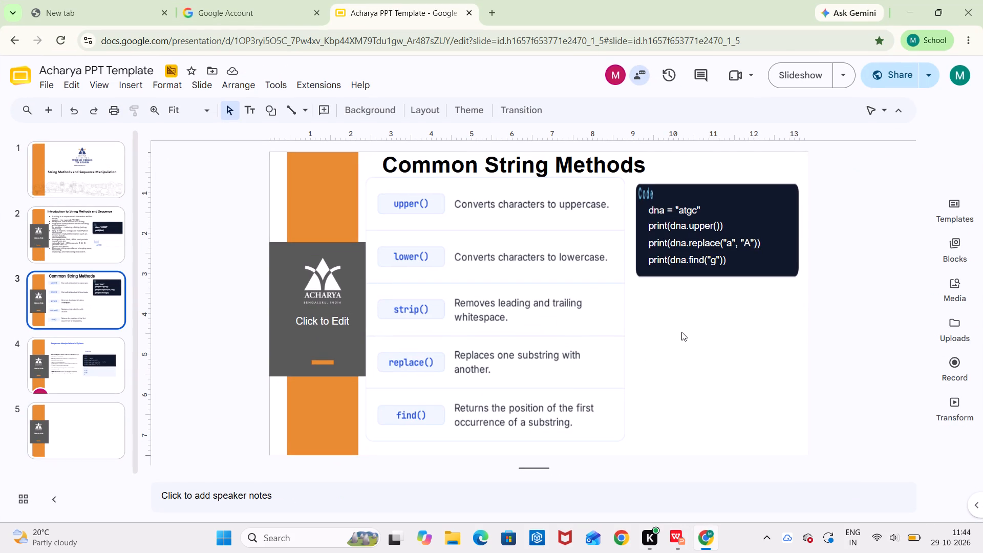
pyautogui.hotkey('ctrl', 'v')
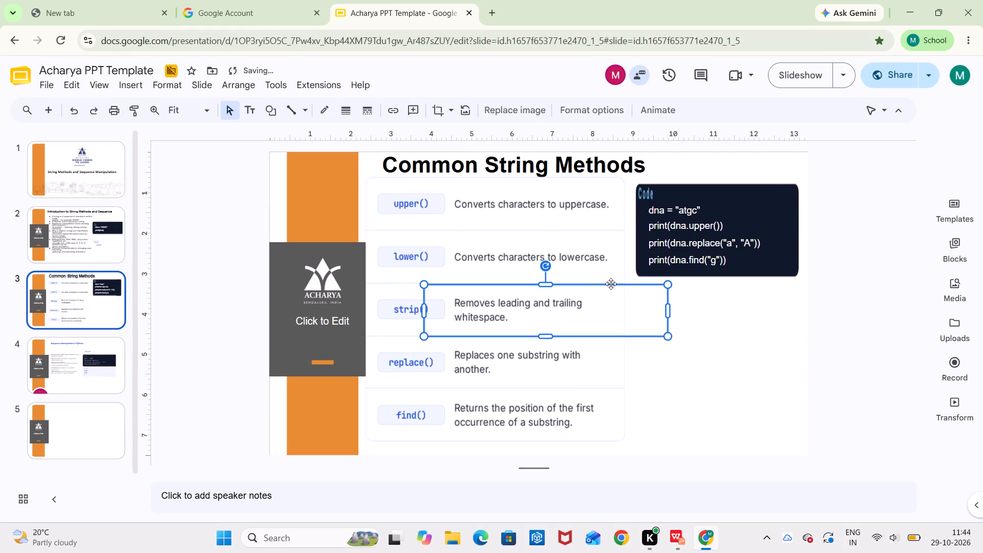
# Move the pasted output box below the dark code box, narrow it to about the code box's width, and make it taller.
pyautogui.moveTo(611, 284); pyautogui.dragTo(692, 293)
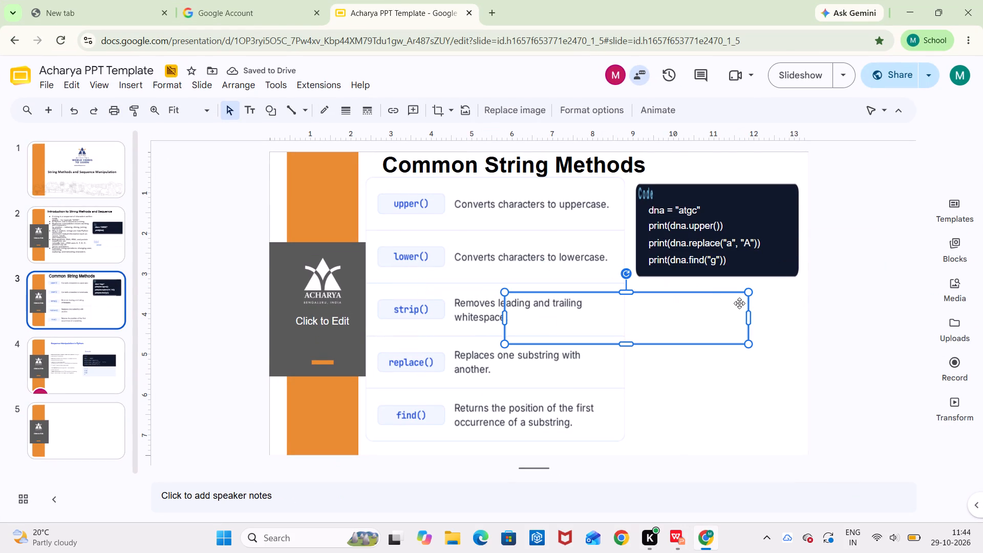
pyautogui.moveTo(747, 289); pyautogui.dragTo(716, 304)
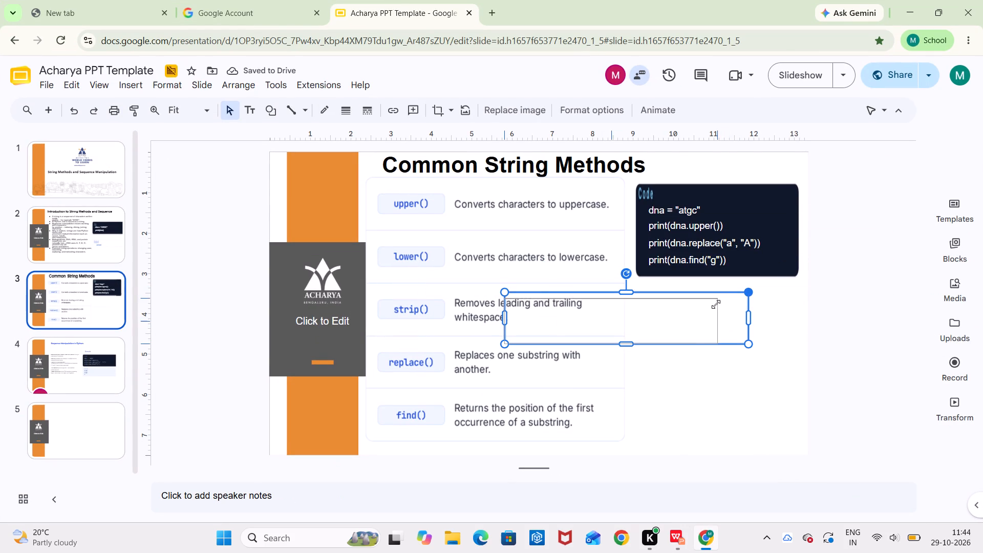
pyautogui.moveTo(716, 304); pyautogui.dragTo(689, 295)
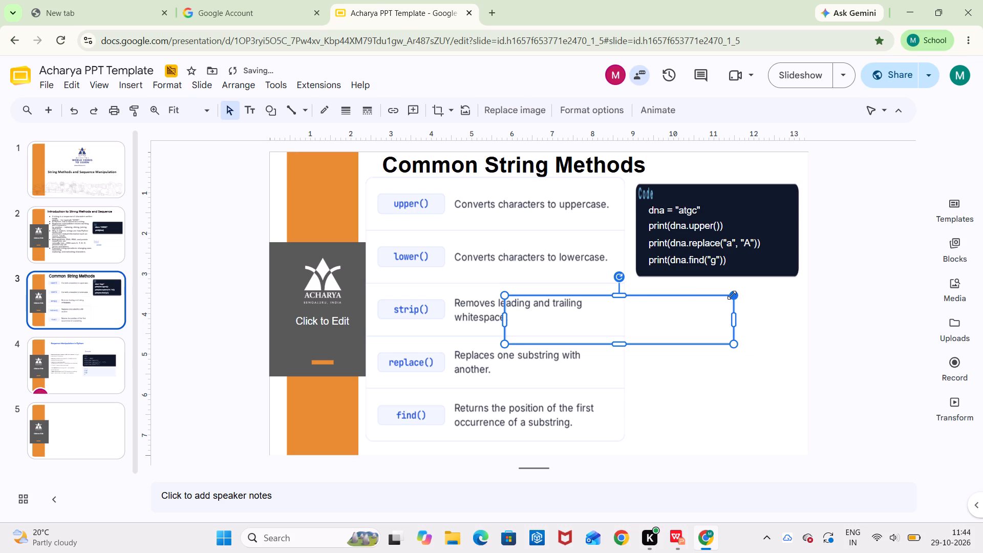
pyautogui.moveTo(732, 295); pyautogui.dragTo(695, 295)
pyautogui.moveTo(657, 297); pyautogui.dragTo(738, 288)
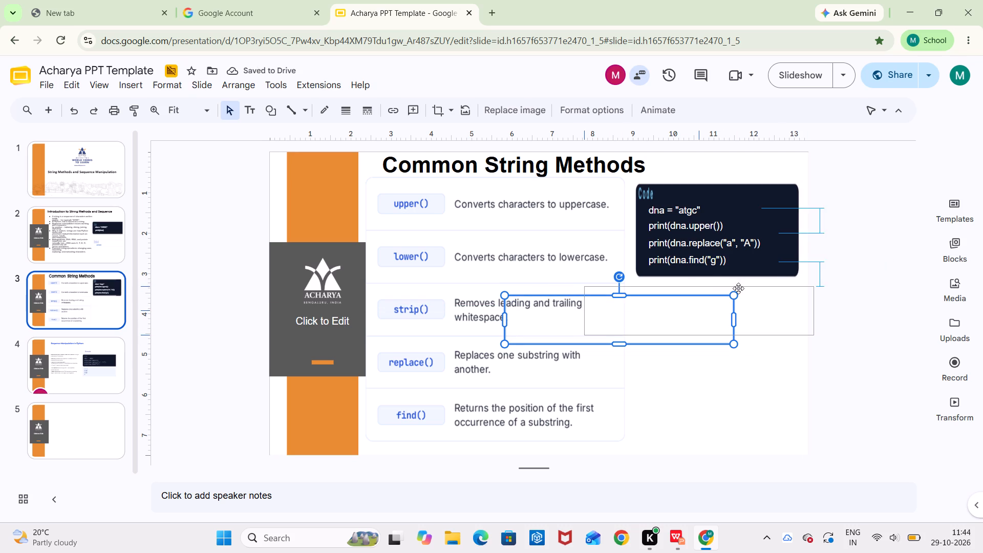
pyautogui.moveTo(738, 288); pyautogui.dragTo(749, 295)
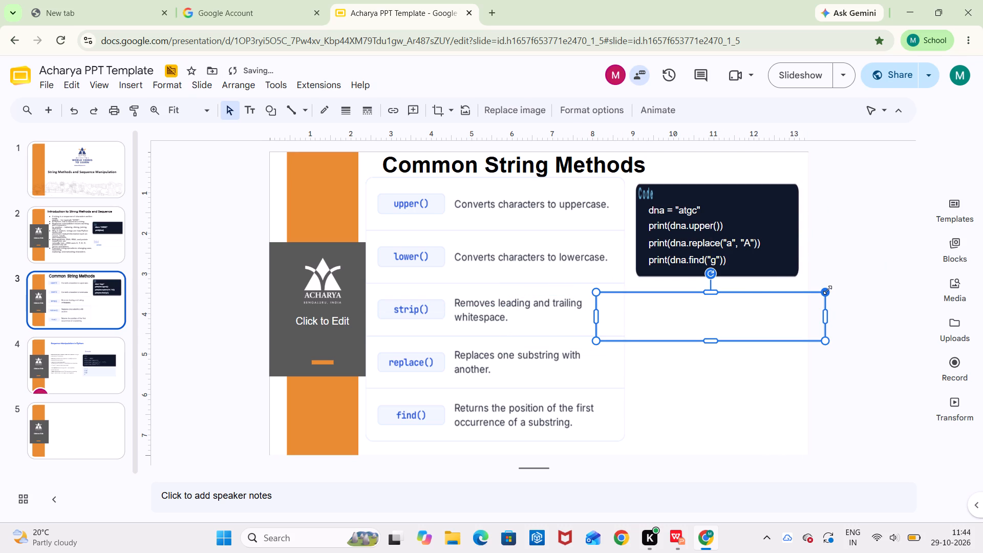
pyautogui.moveTo(827, 290); pyautogui.dragTo(785, 292)
pyautogui.moveTo(827, 292); pyautogui.dragTo(784, 304)
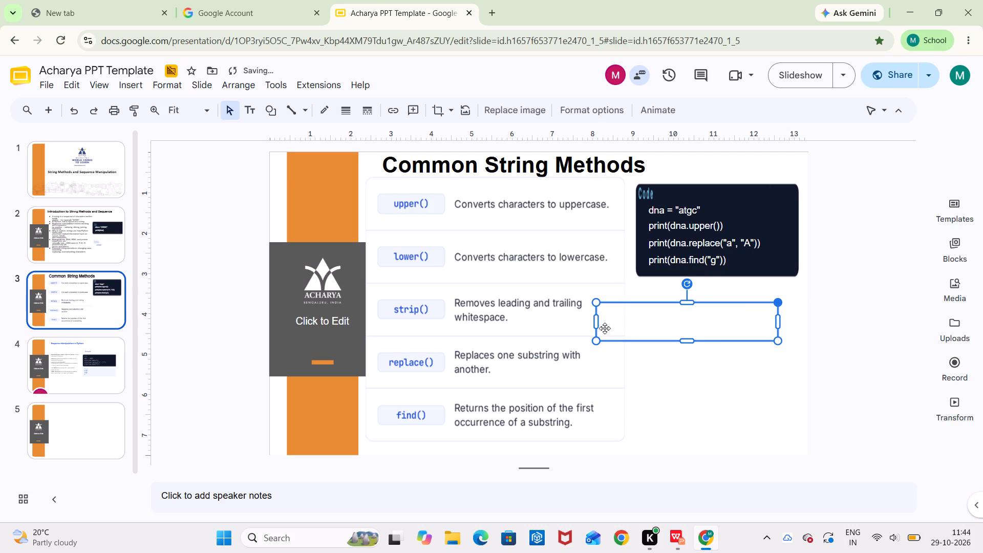
pyautogui.moveTo(637, 320); pyautogui.dragTo(659, 319)
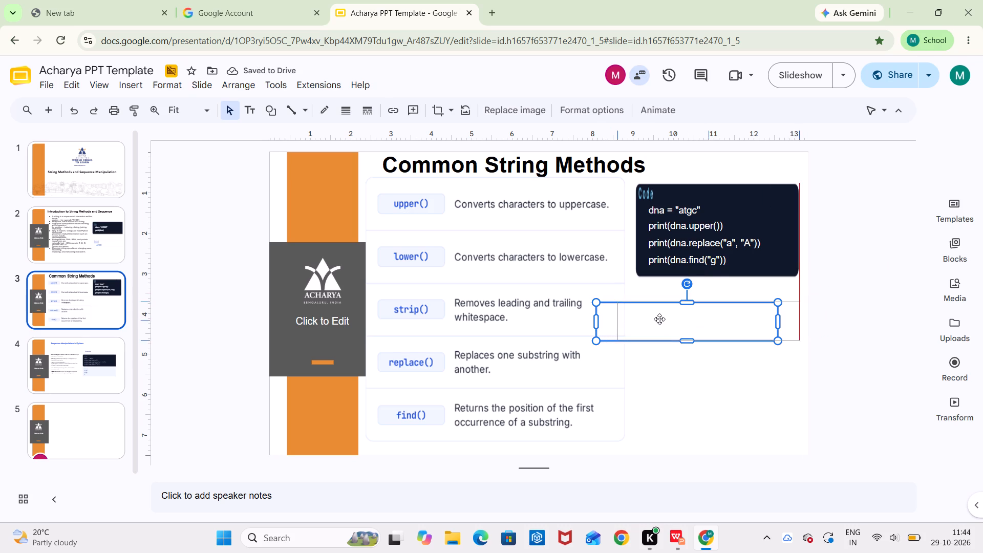
pyautogui.moveTo(659, 319); pyautogui.dragTo(664, 316)
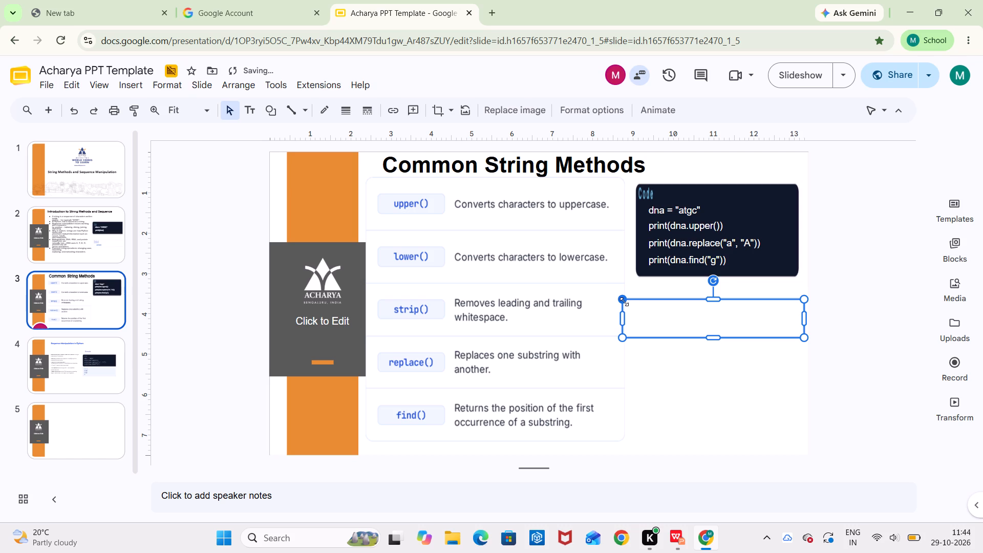
pyautogui.moveTo(624, 302); pyautogui.dragTo(637, 302)
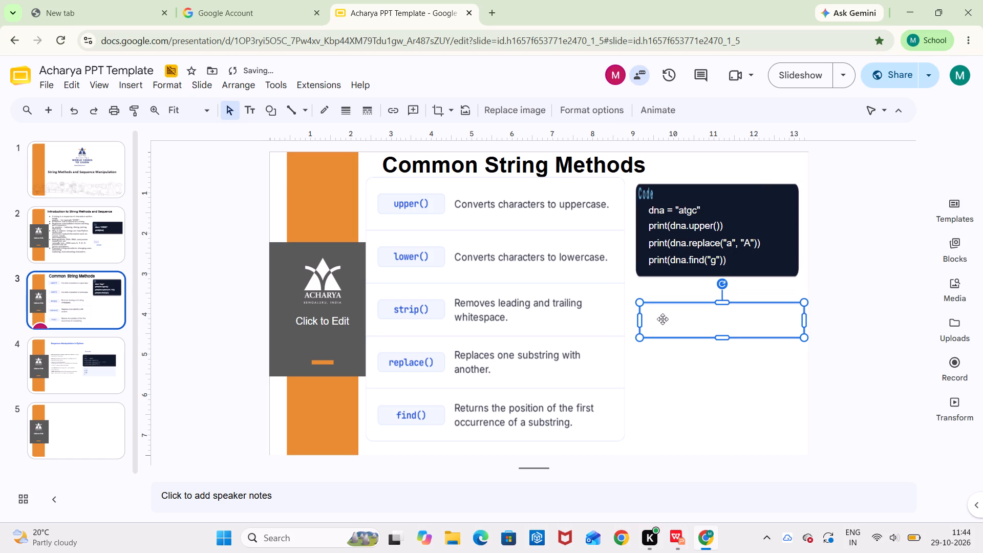
pyautogui.click(703, 316)
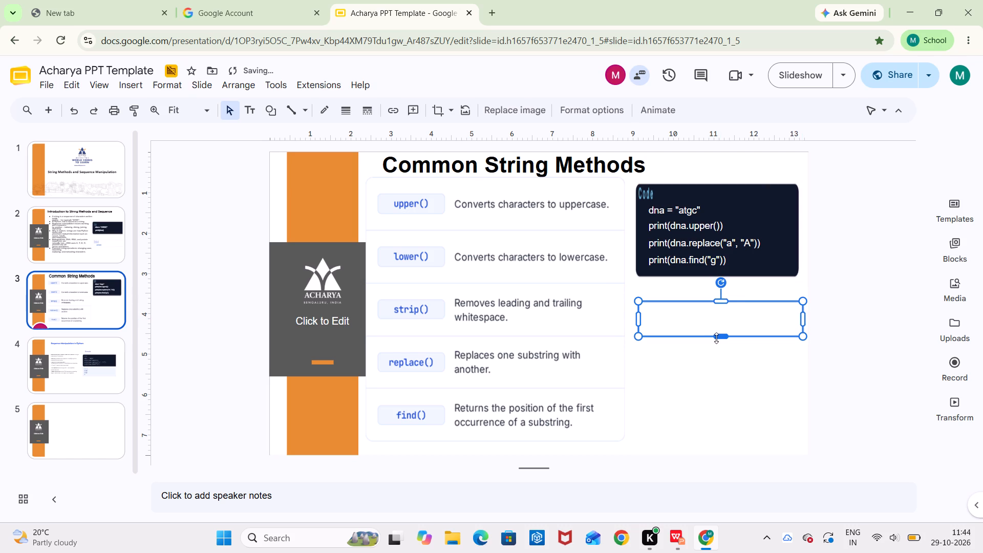
pyautogui.moveTo(716, 338); pyautogui.dragTo(714, 369)
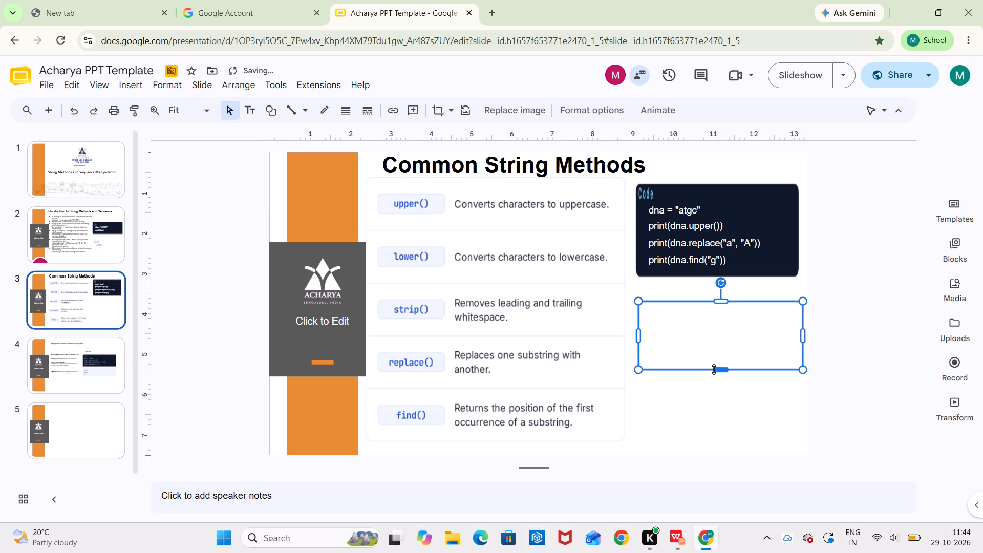
# Copy the Output label from the WPS Office slide into Google Slides and place it at the top of the empty output box.
pyautogui.click(707, 543)
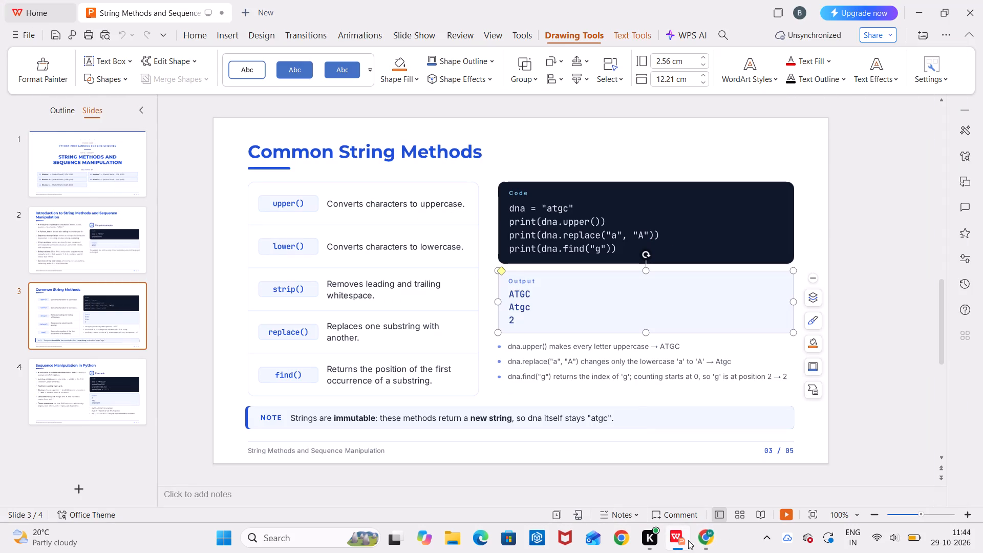
pyautogui.click(521, 282)
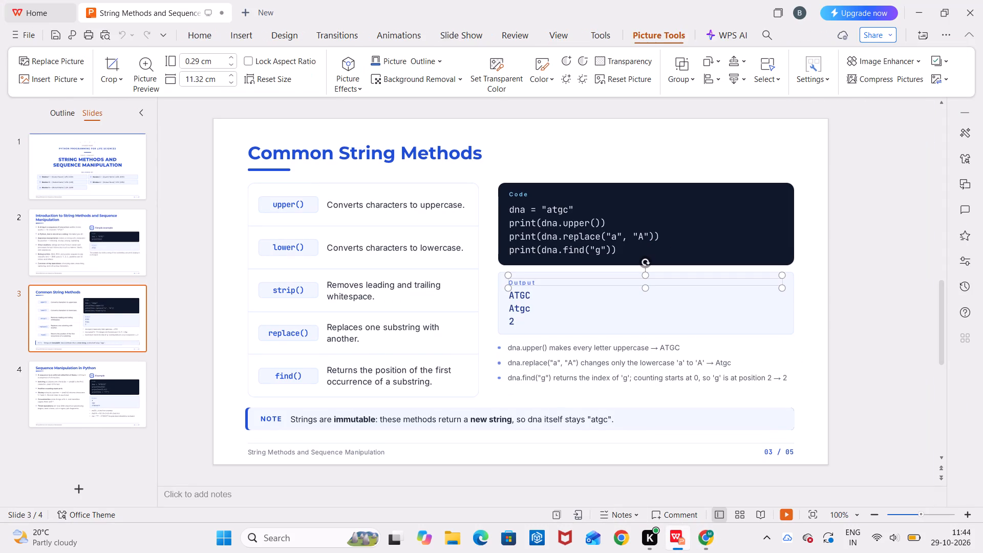
pyautogui.click(528, 280)
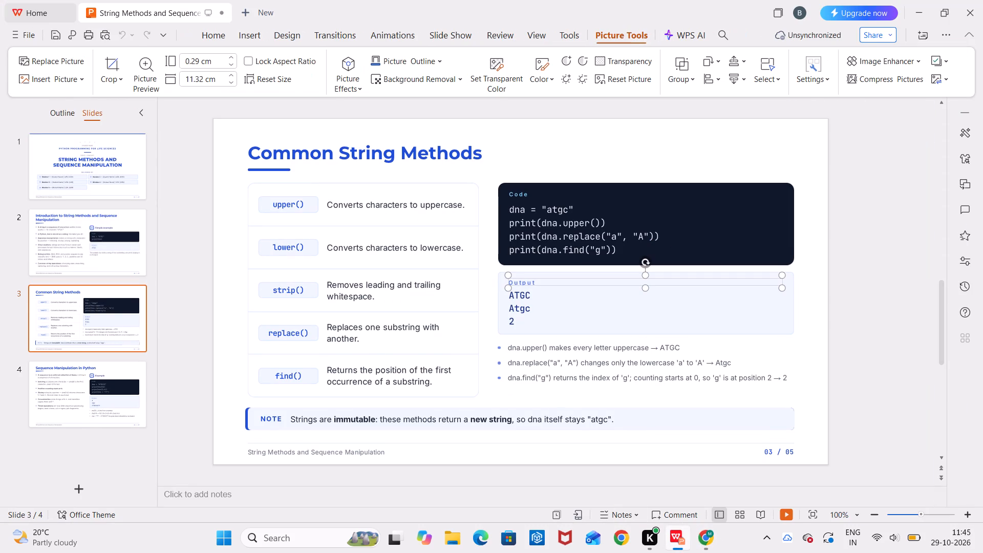
pyautogui.click(545, 282)
pyautogui.rightClick(545, 282)
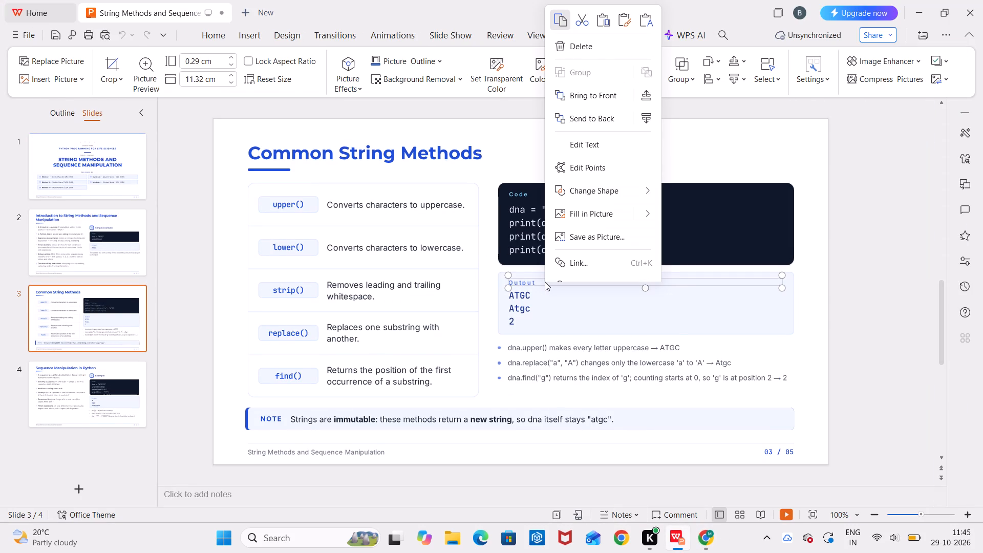
pyautogui.click(561, 18)
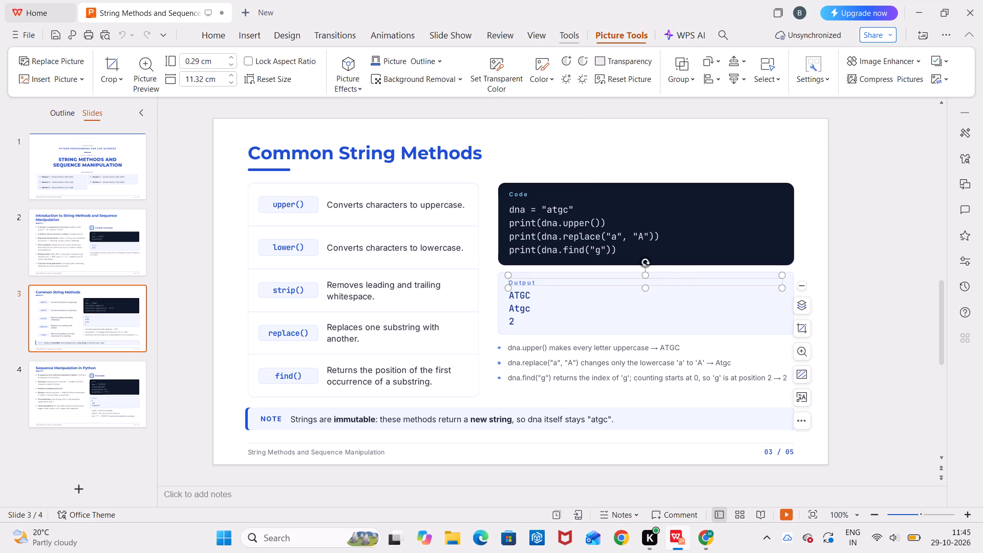
pyautogui.click(709, 537)
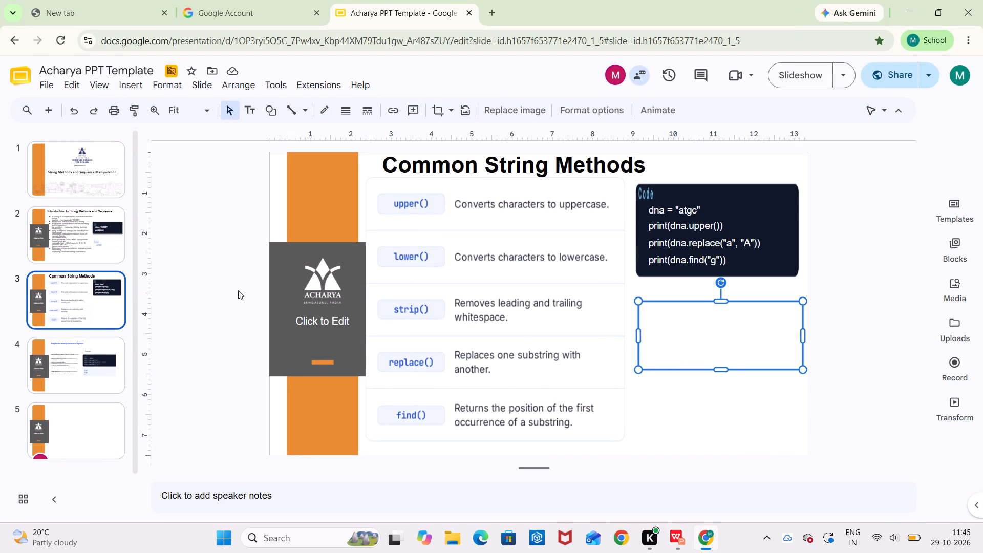
pyautogui.hotkey('ctrl', 'v')
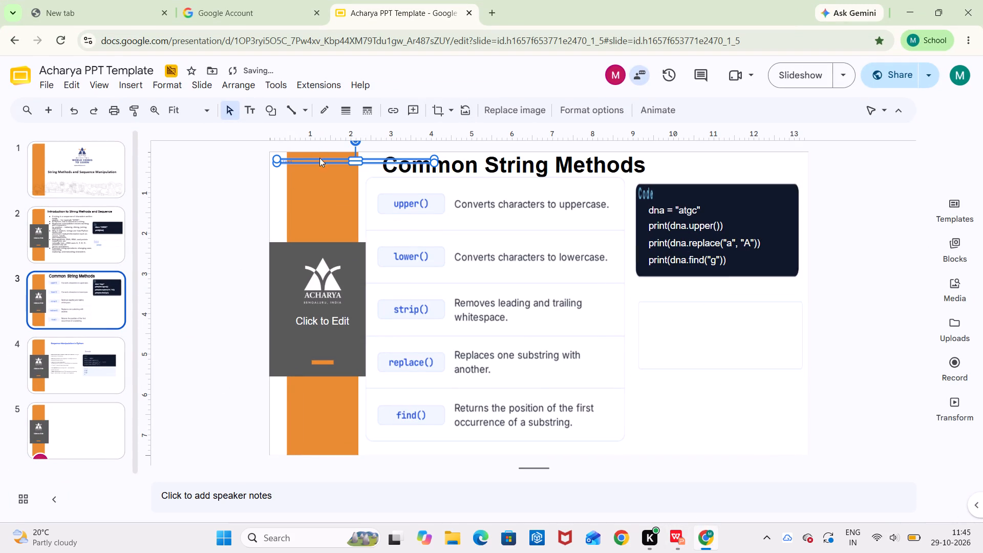
pyautogui.moveTo(318, 159); pyautogui.dragTo(641, 271)
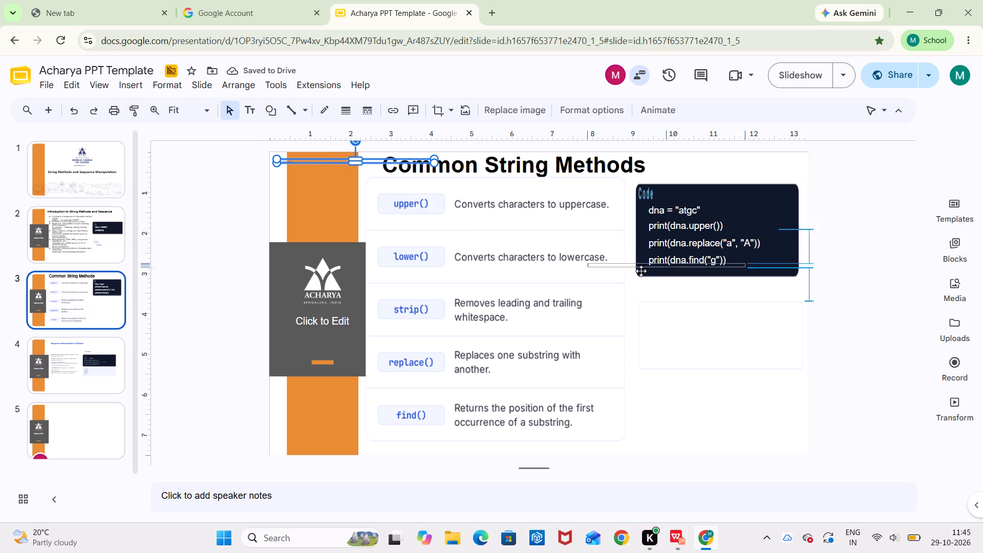
pyautogui.moveTo(641, 271); pyautogui.dragTo(661, 308)
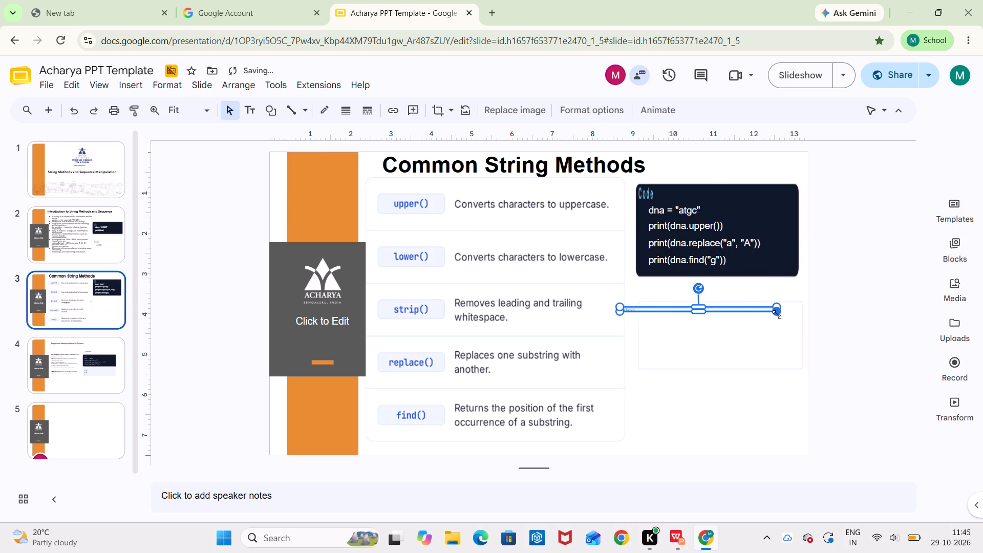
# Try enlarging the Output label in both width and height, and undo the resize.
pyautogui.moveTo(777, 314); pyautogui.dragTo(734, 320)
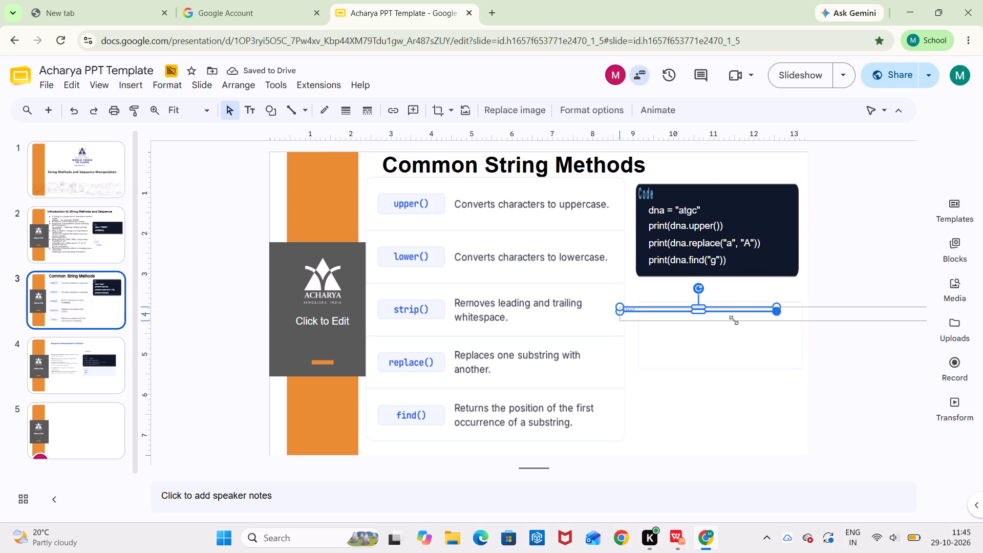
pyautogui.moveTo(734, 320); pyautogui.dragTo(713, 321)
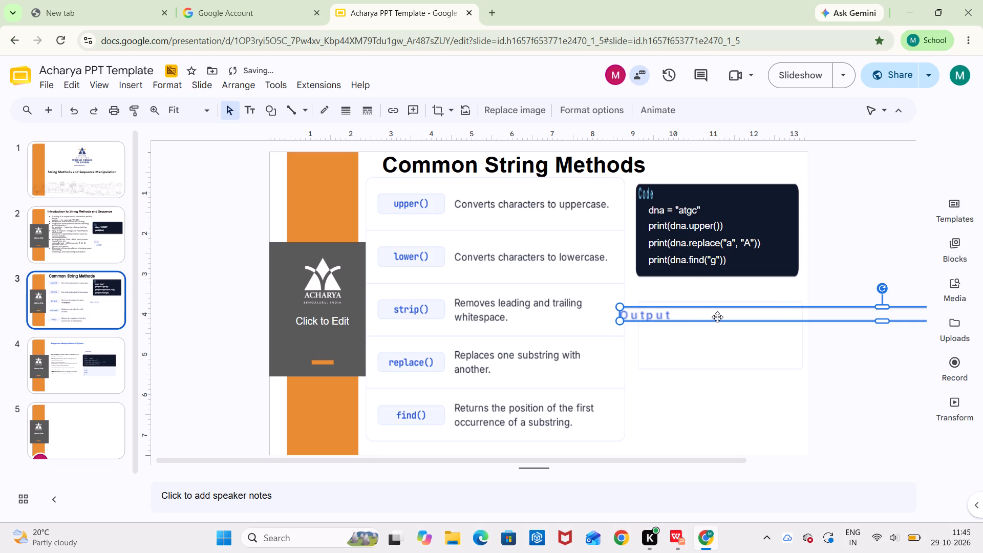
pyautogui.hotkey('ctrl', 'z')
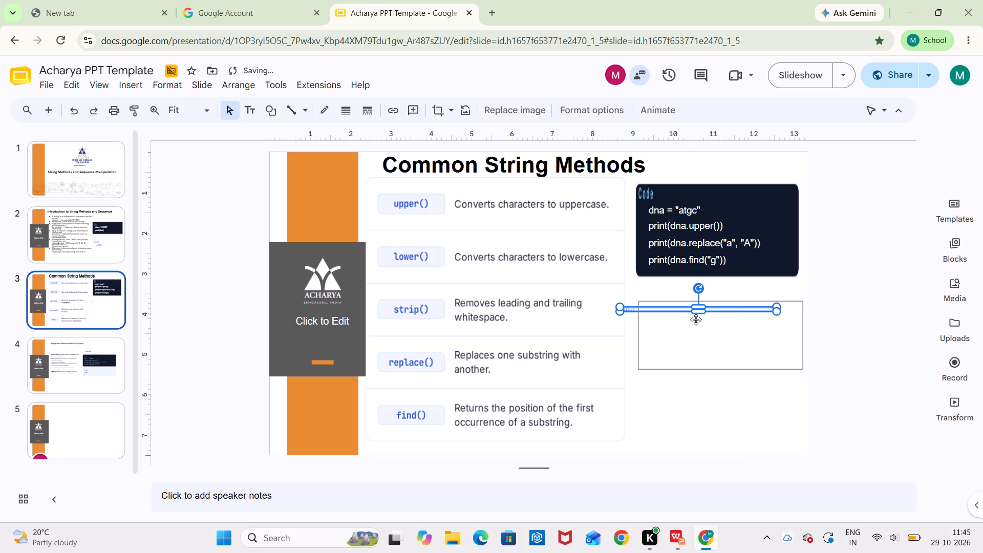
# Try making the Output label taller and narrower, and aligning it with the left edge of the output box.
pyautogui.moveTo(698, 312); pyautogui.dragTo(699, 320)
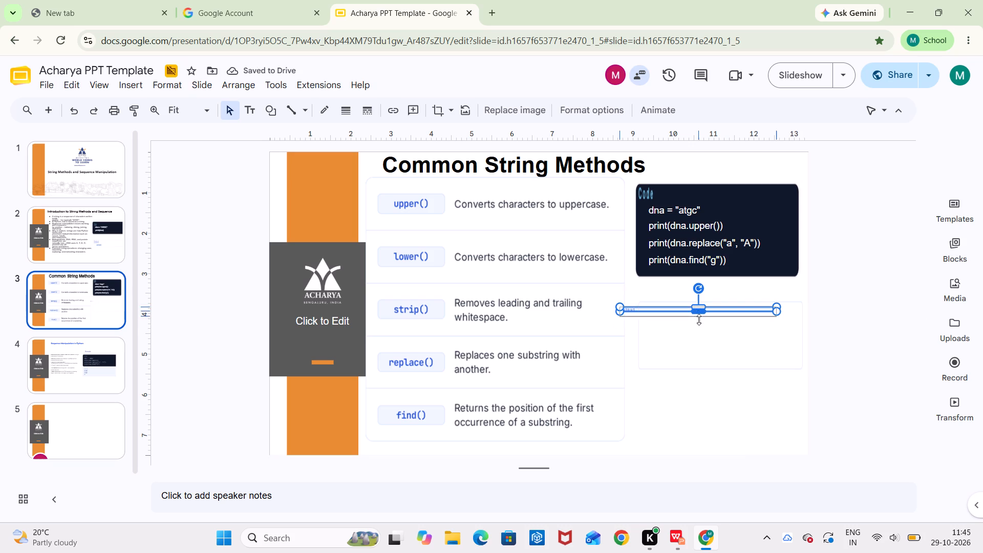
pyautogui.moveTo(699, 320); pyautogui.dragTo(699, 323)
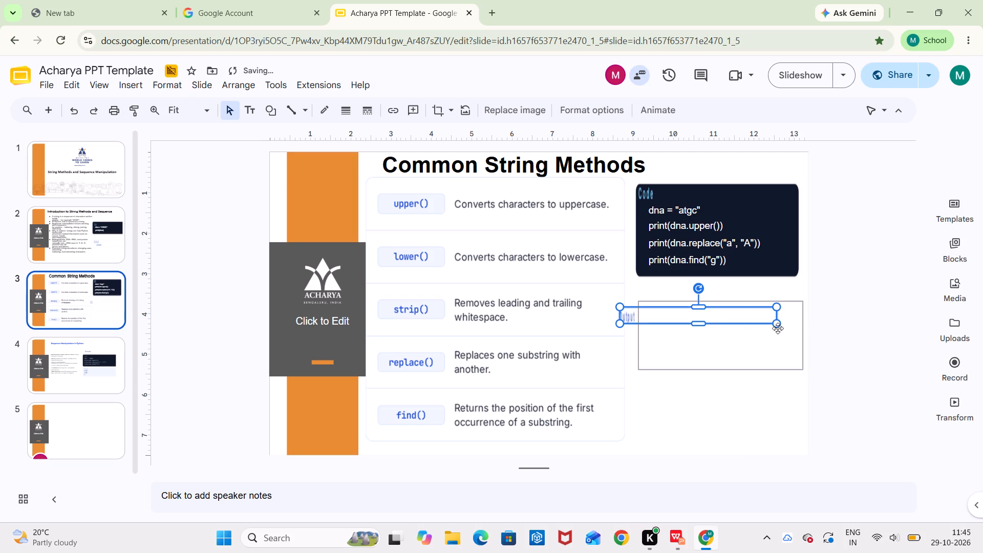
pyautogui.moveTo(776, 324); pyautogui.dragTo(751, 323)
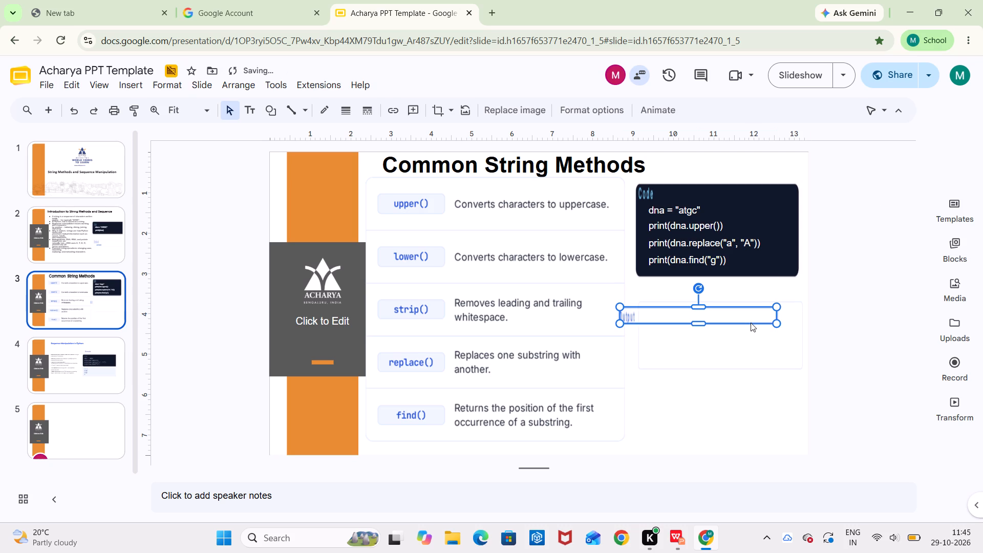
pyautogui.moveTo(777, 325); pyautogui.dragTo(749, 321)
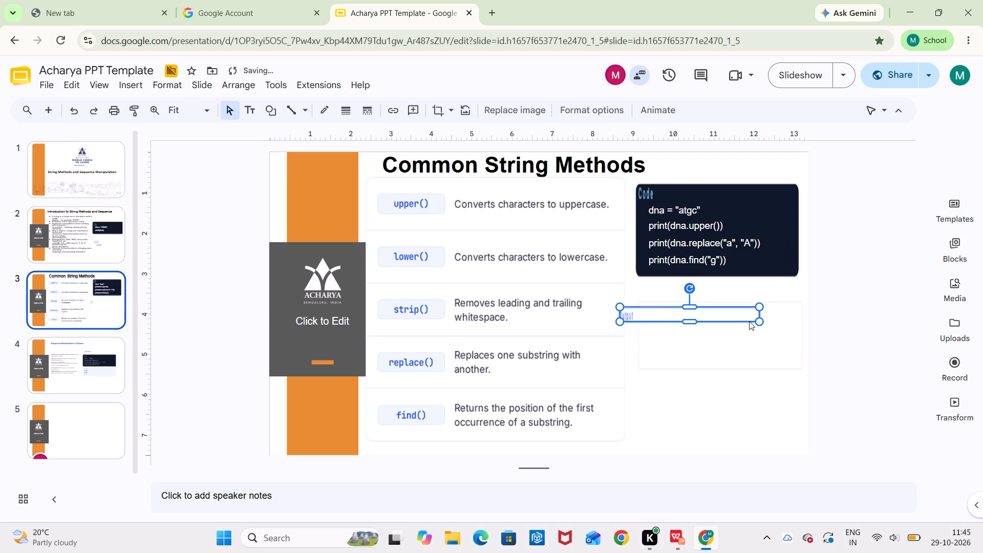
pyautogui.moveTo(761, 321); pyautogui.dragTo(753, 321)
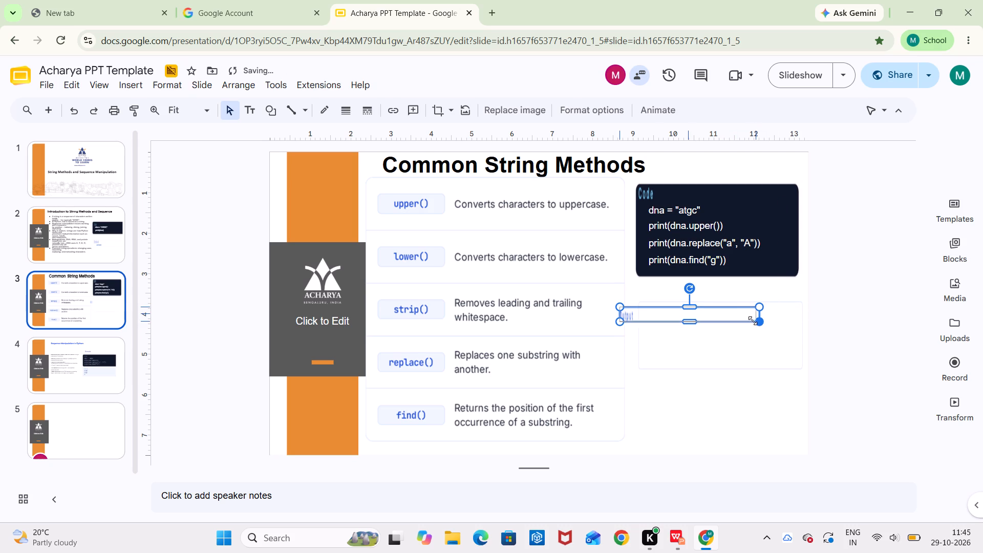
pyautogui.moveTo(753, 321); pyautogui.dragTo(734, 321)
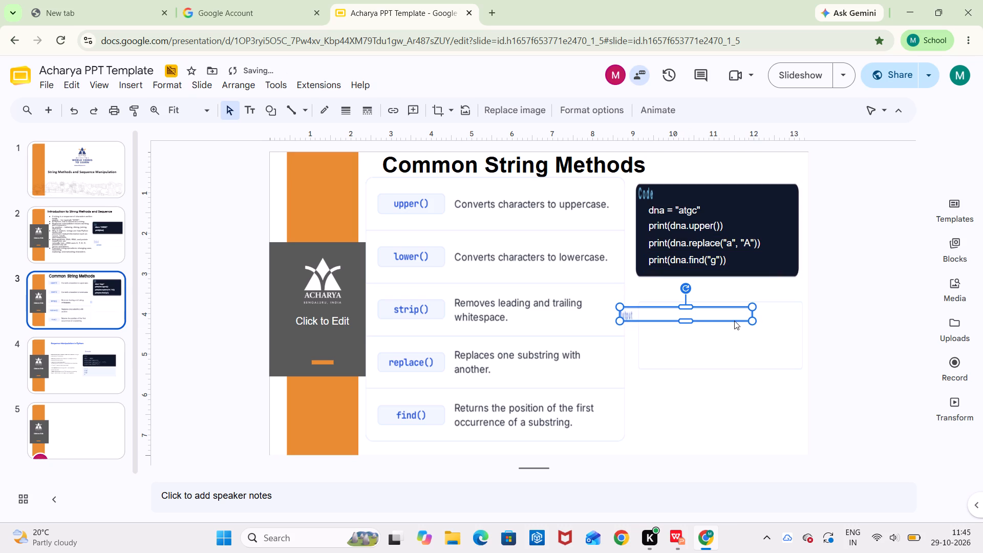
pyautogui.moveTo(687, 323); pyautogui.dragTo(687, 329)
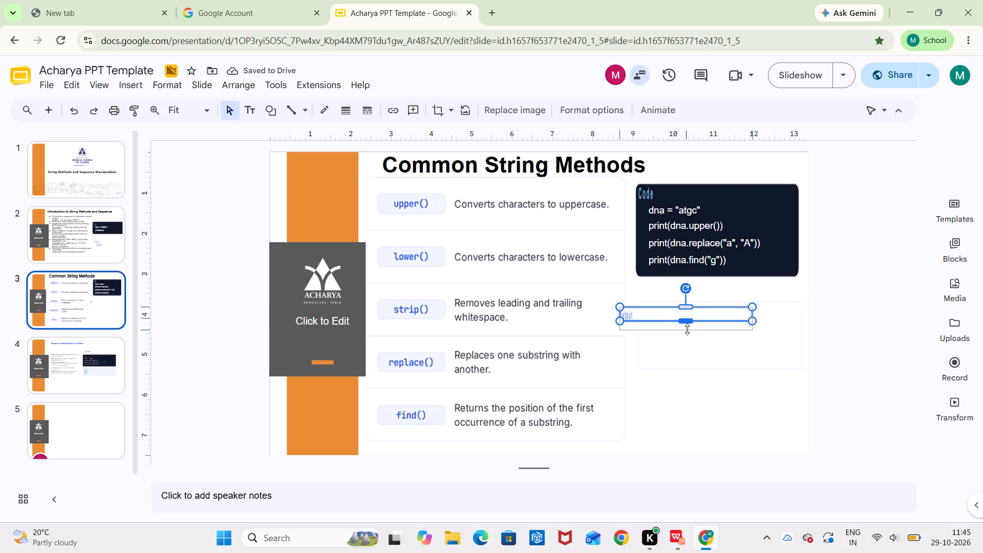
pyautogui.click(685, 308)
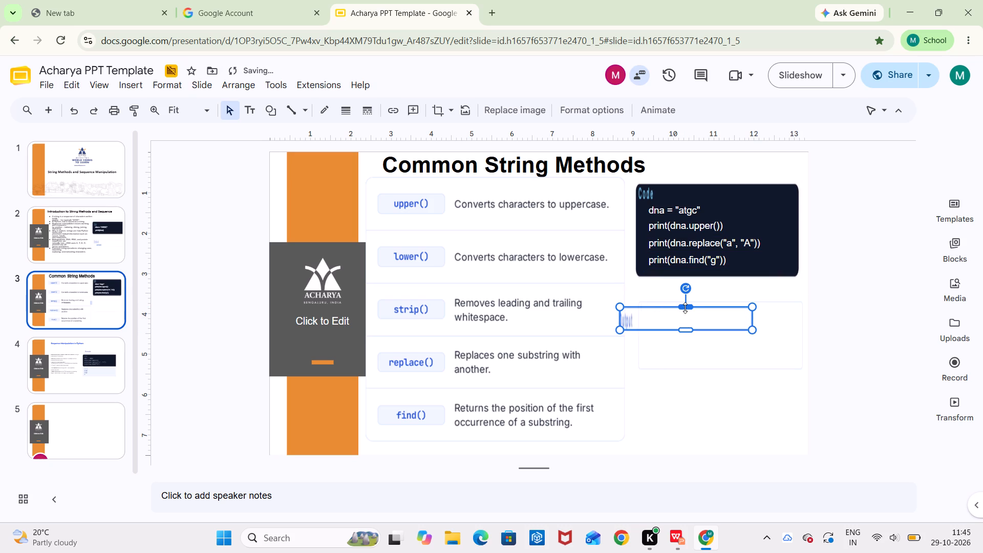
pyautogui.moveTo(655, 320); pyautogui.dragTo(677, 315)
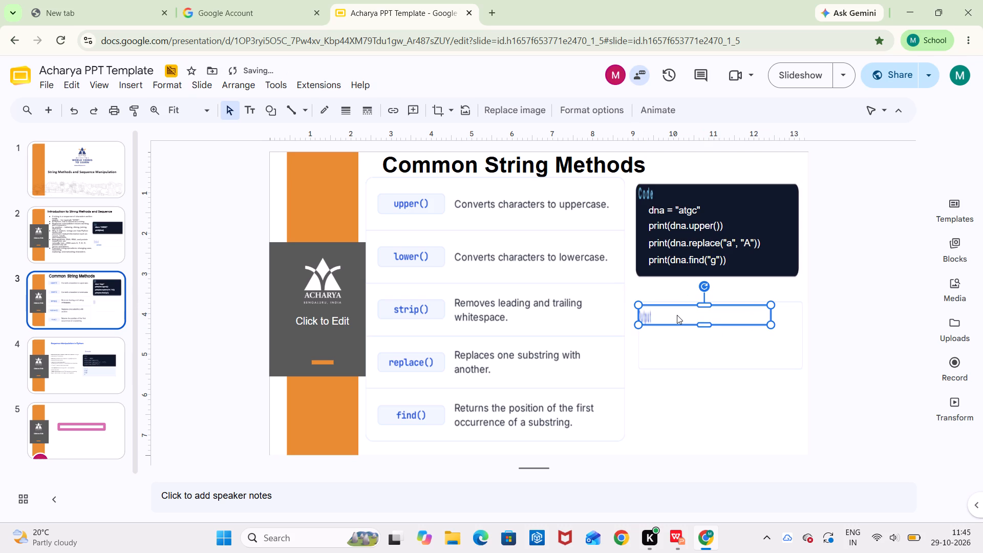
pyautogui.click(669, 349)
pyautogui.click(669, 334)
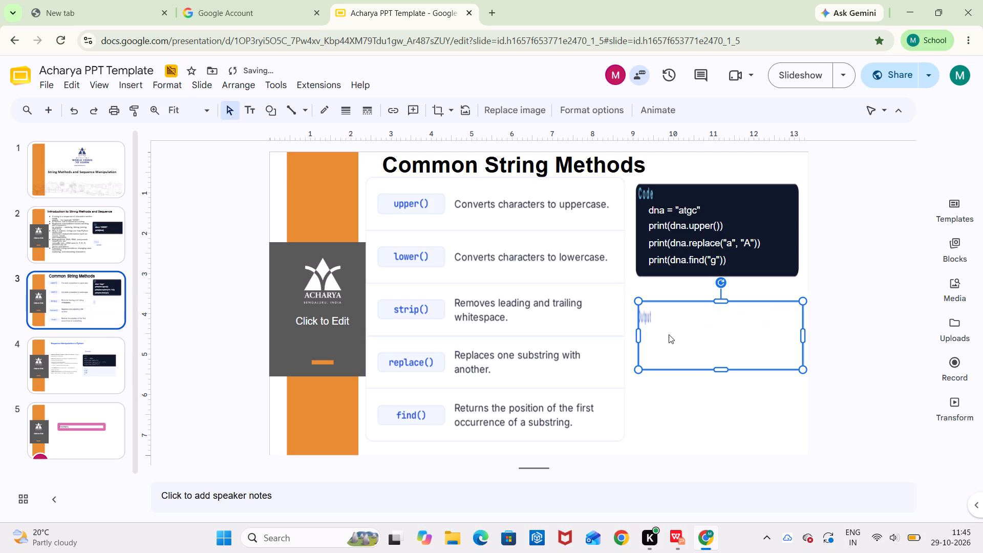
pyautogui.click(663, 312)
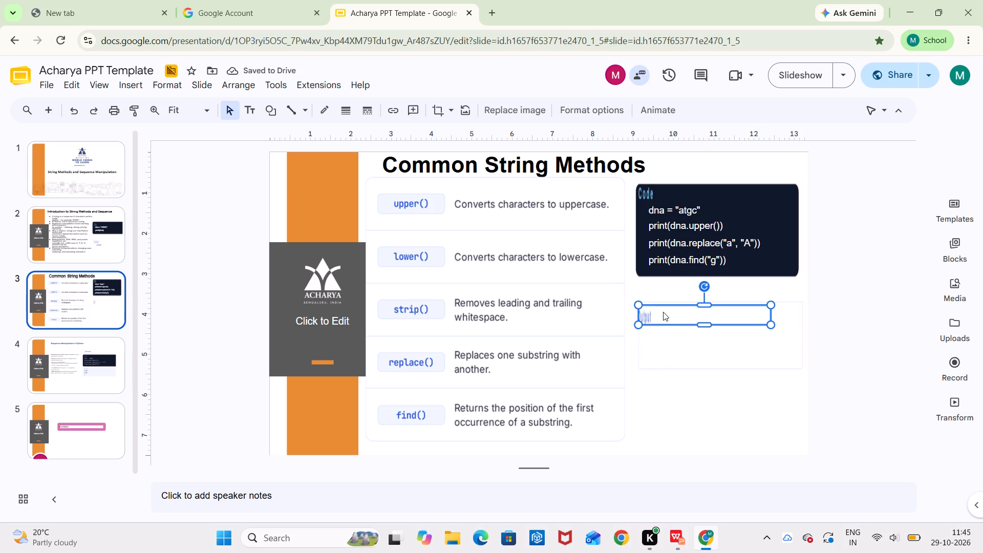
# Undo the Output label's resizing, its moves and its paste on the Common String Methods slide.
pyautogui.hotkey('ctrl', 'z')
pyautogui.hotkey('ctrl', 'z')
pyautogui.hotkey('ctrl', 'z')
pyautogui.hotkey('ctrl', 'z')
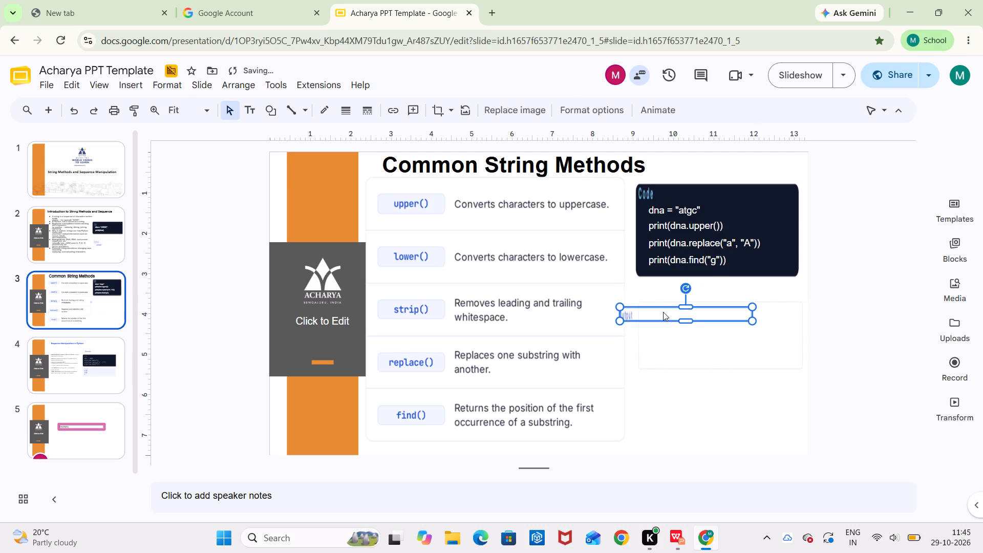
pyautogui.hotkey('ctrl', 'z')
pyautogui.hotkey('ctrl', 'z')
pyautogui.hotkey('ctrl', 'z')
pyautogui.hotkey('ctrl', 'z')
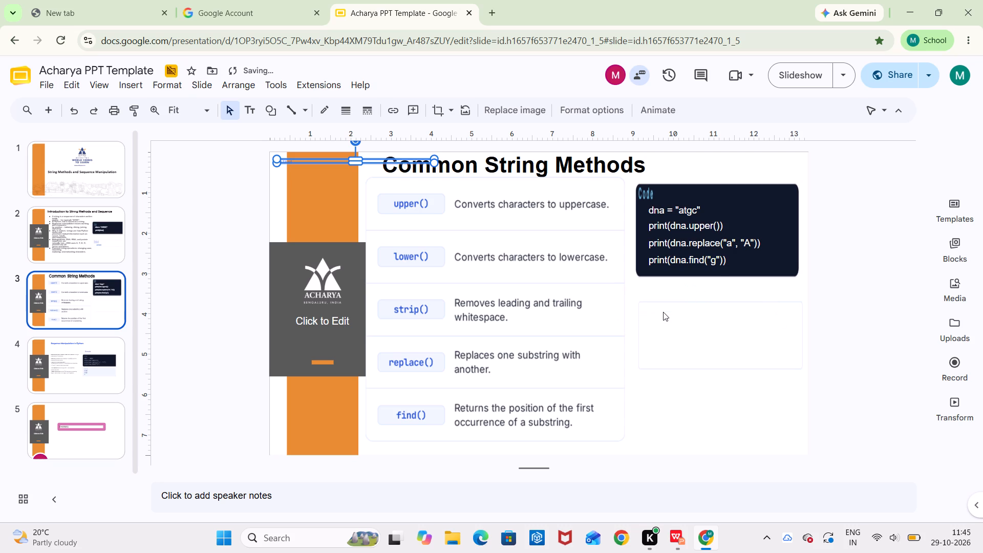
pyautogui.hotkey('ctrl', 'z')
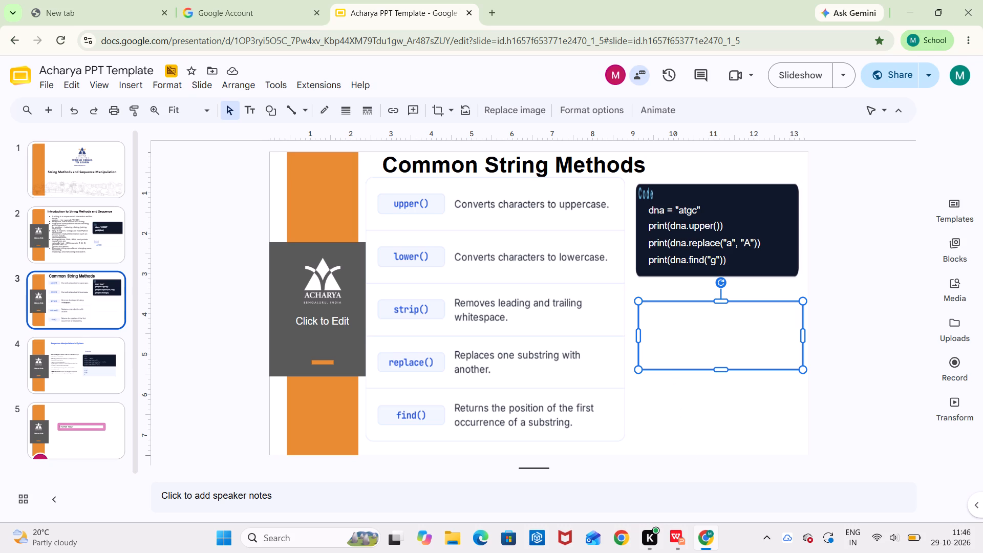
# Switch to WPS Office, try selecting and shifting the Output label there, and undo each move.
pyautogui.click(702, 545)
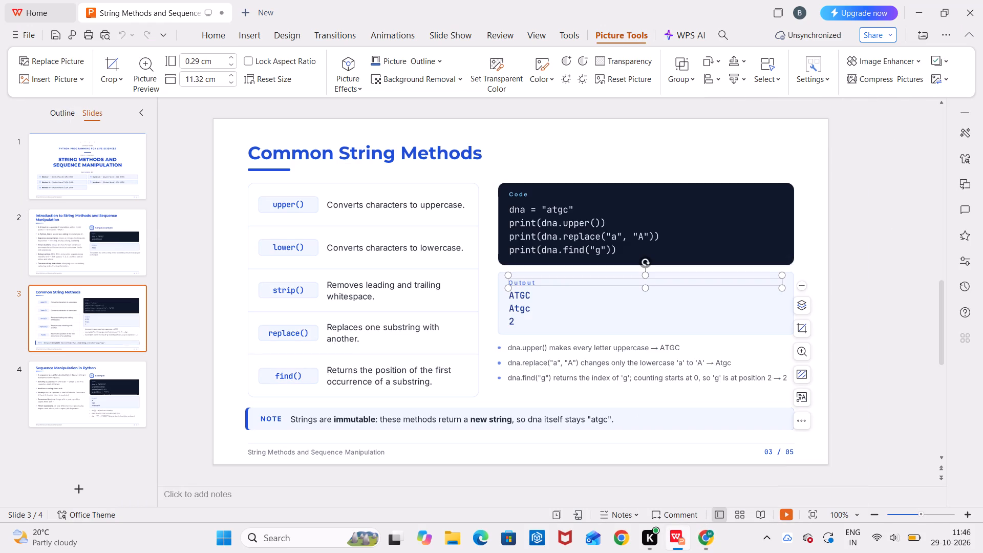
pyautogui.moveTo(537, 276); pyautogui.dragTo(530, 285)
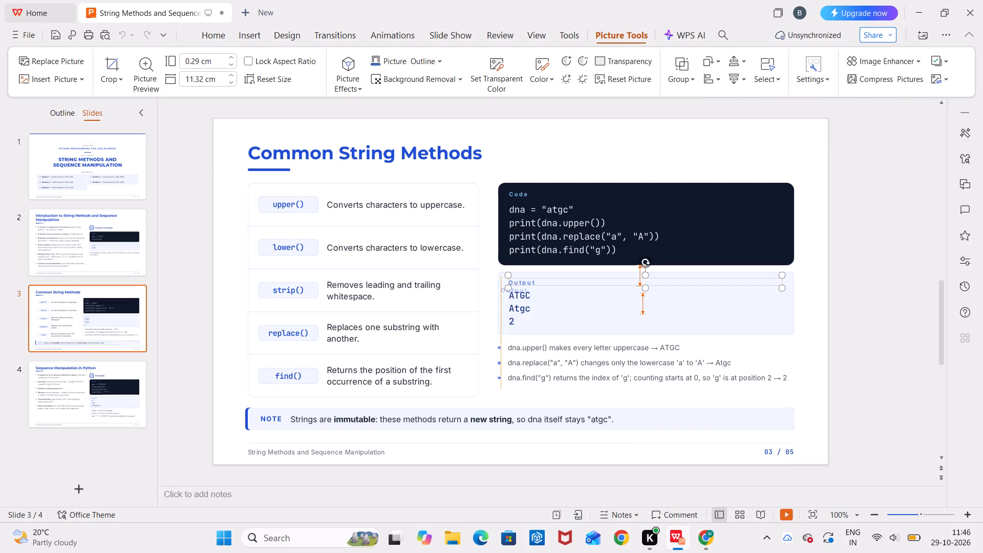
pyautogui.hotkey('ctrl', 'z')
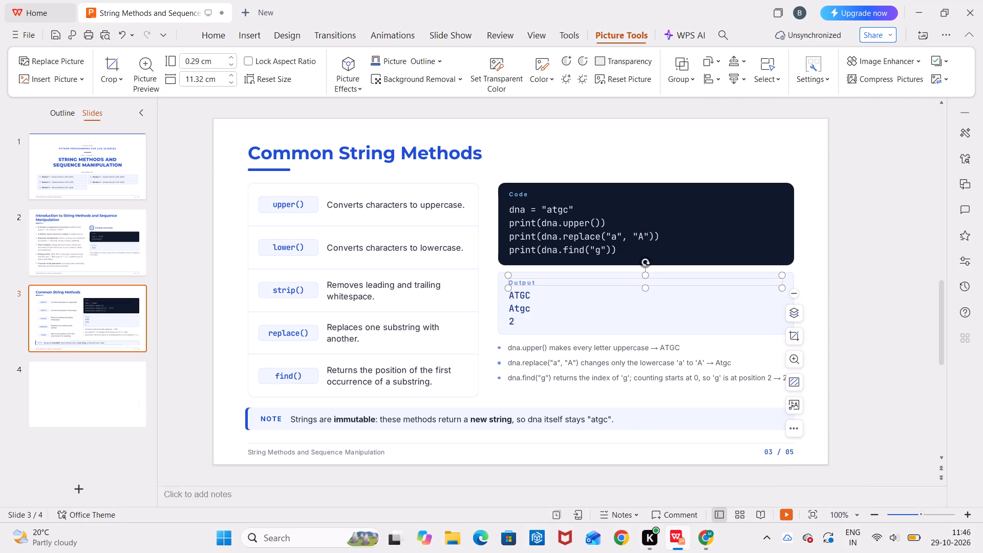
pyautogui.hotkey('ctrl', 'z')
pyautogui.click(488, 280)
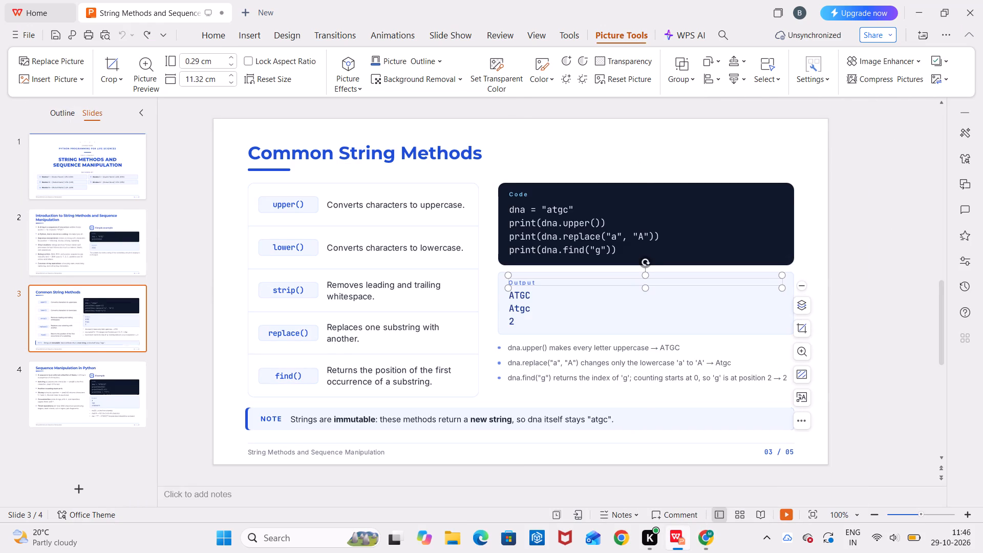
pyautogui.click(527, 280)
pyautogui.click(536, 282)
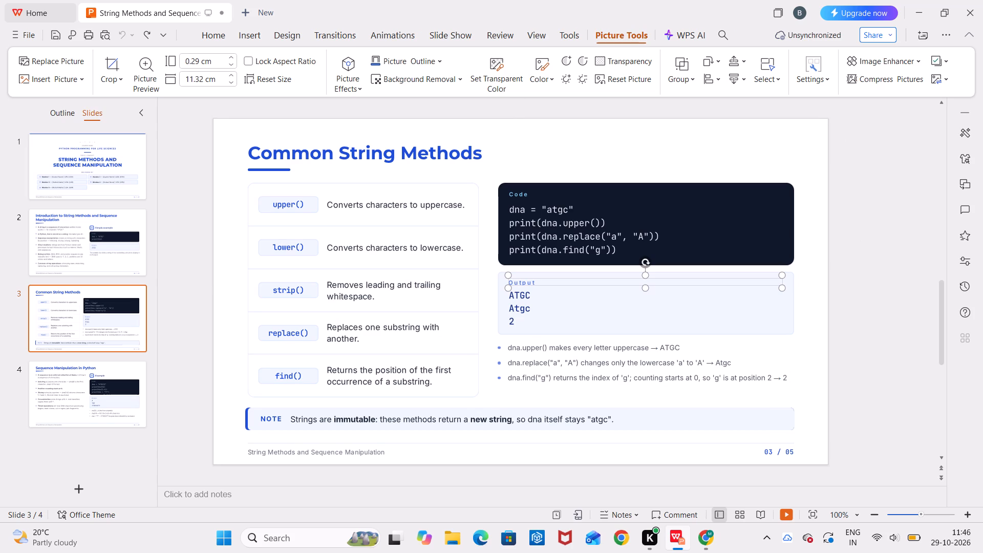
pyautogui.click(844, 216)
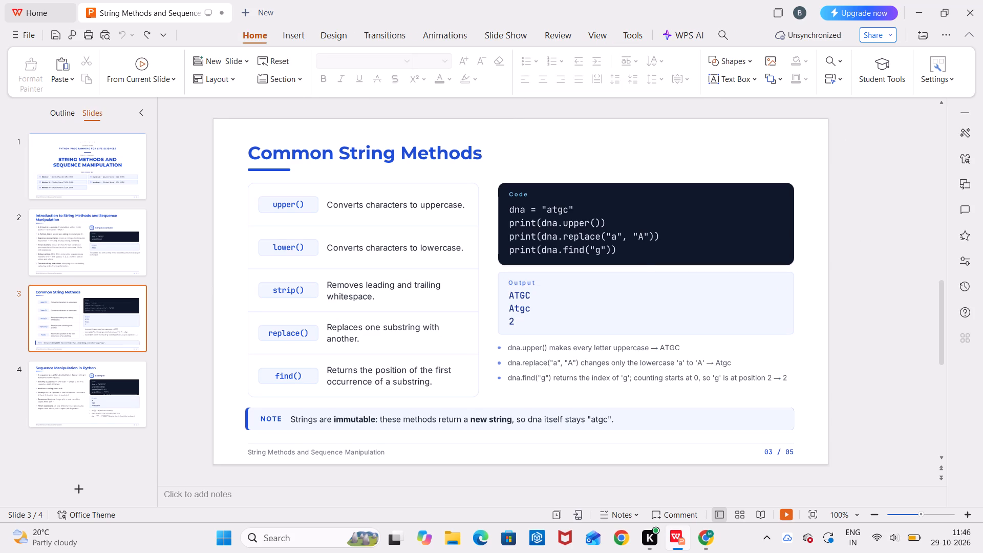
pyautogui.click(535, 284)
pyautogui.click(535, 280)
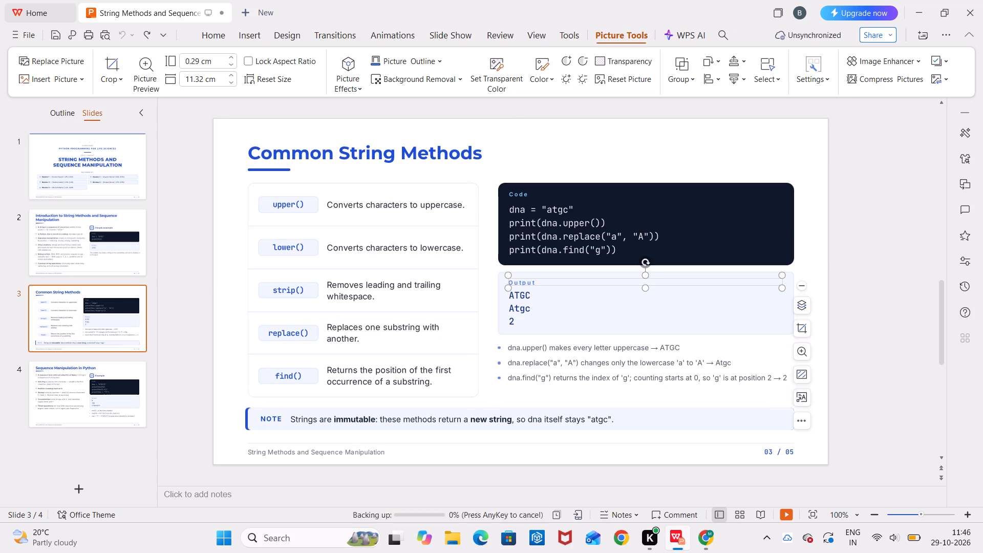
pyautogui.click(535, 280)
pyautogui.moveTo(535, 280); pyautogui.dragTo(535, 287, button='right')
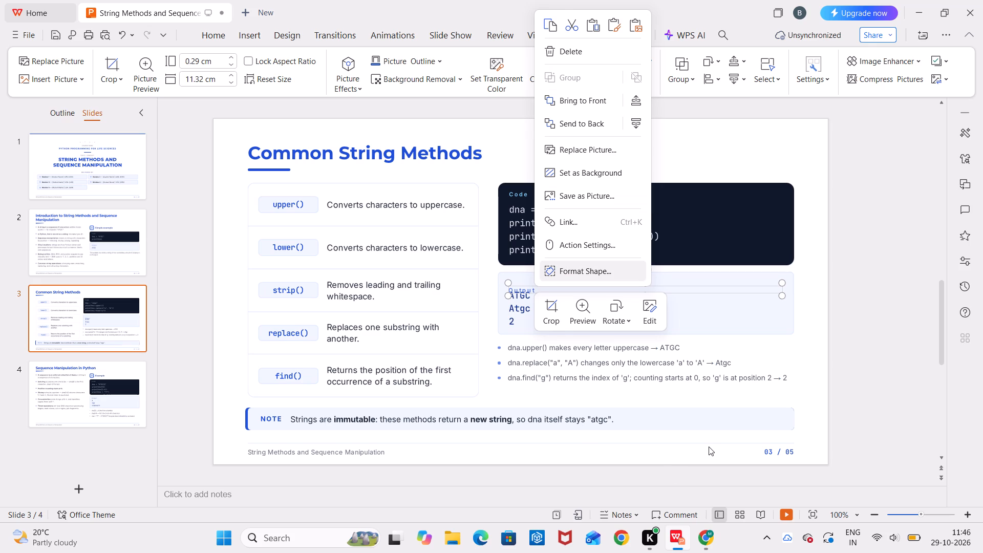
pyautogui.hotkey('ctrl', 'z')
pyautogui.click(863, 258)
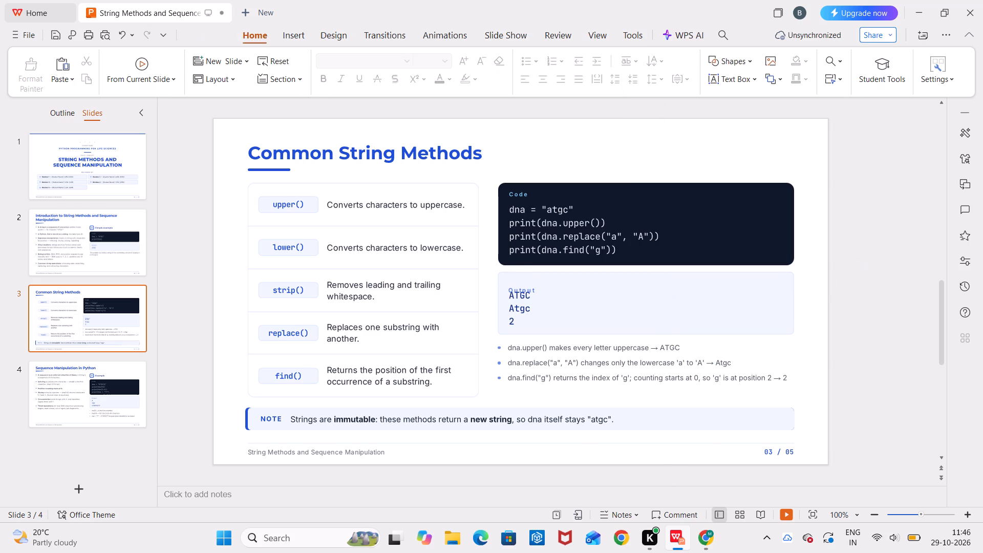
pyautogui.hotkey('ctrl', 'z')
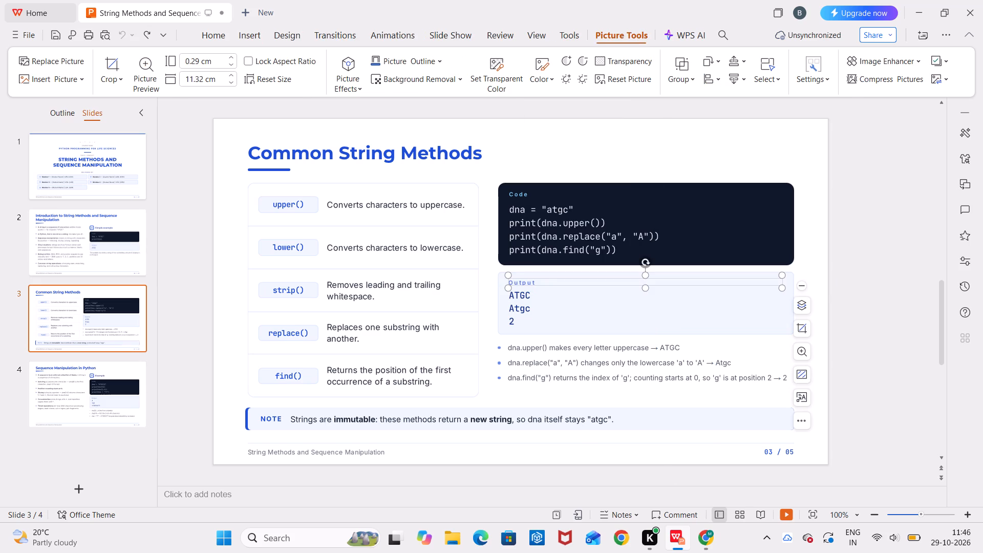
# Paste the Output label into the Google Slides slide, move it to the output box's top edge, and enlarge it.
pyautogui.click(708, 535)
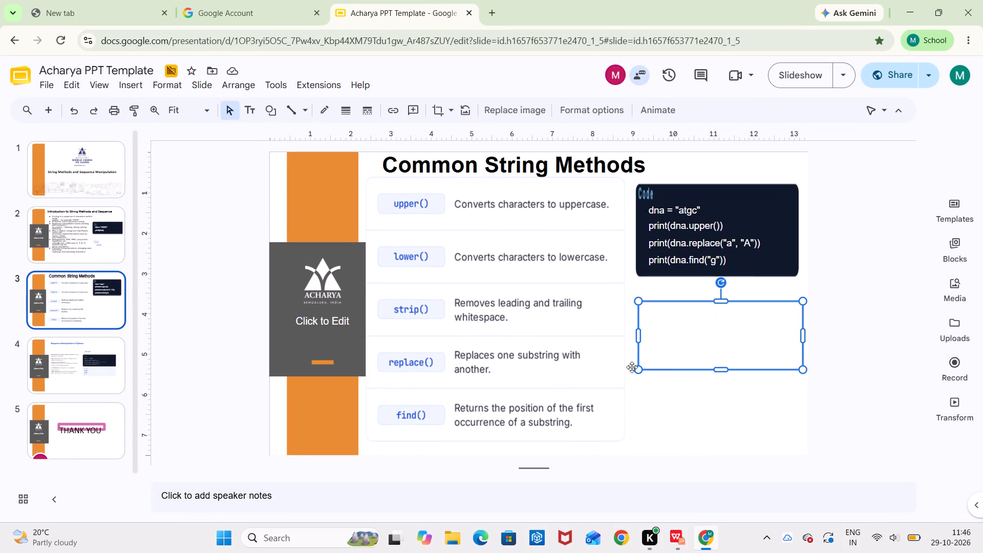
pyautogui.hotkey('ctrl', 'v')
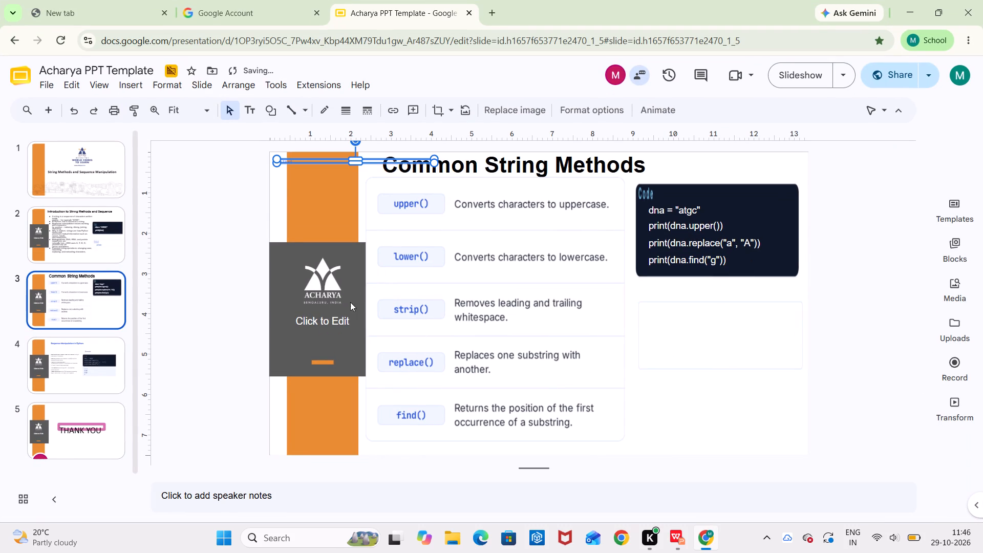
pyautogui.moveTo(308, 158); pyautogui.dragTo(656, 299)
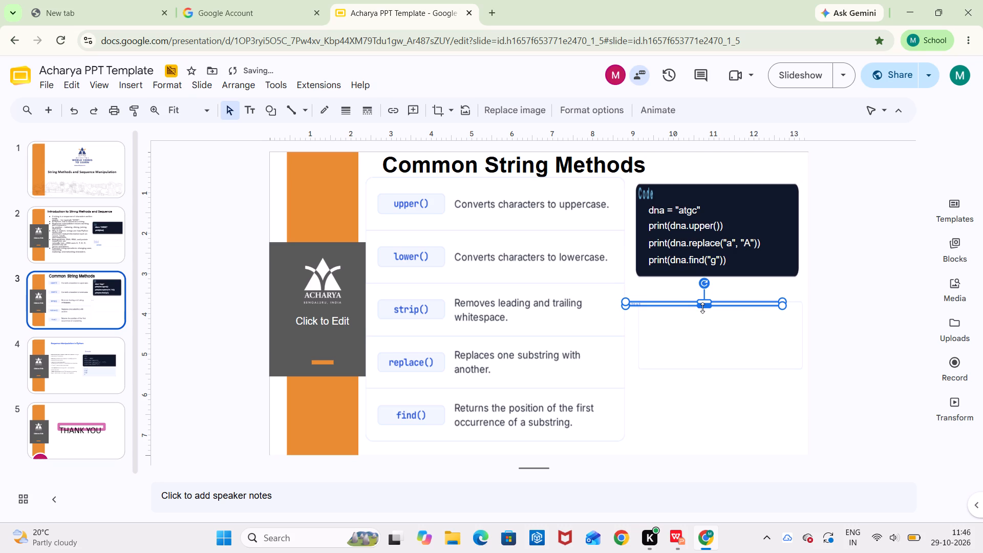
pyautogui.click(702, 308)
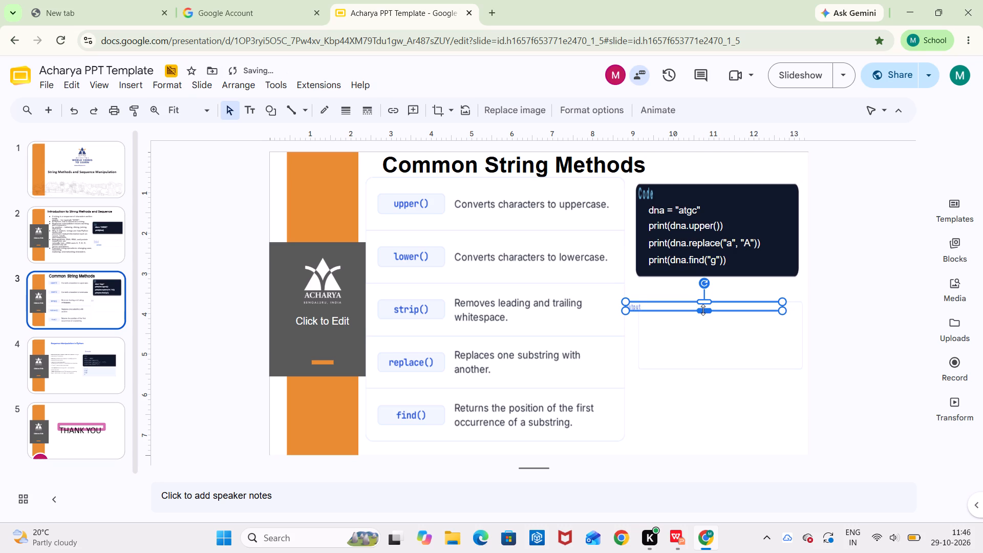
pyautogui.moveTo(785, 312); pyautogui.dragTo(733, 312)
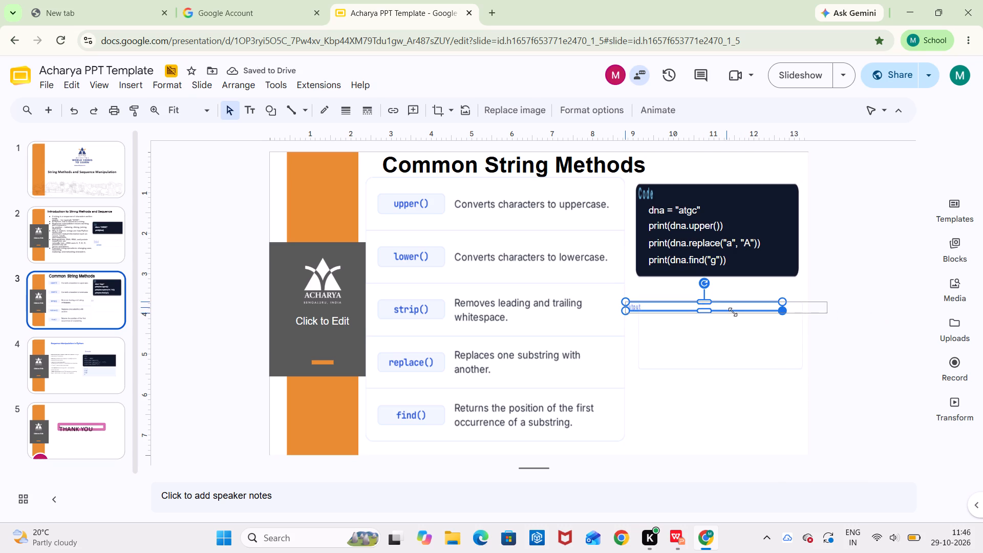
pyautogui.moveTo(733, 312); pyautogui.dragTo(725, 313)
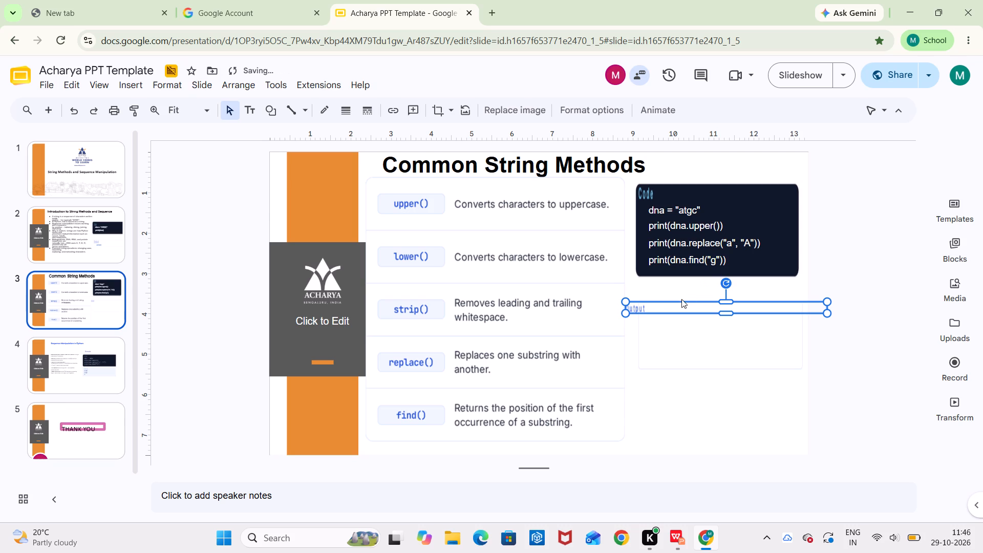
# Position the enlarged Output label just inside the upper-left corner of the output box.
pyautogui.moveTo(670, 306); pyautogui.dragTo(706, 324)
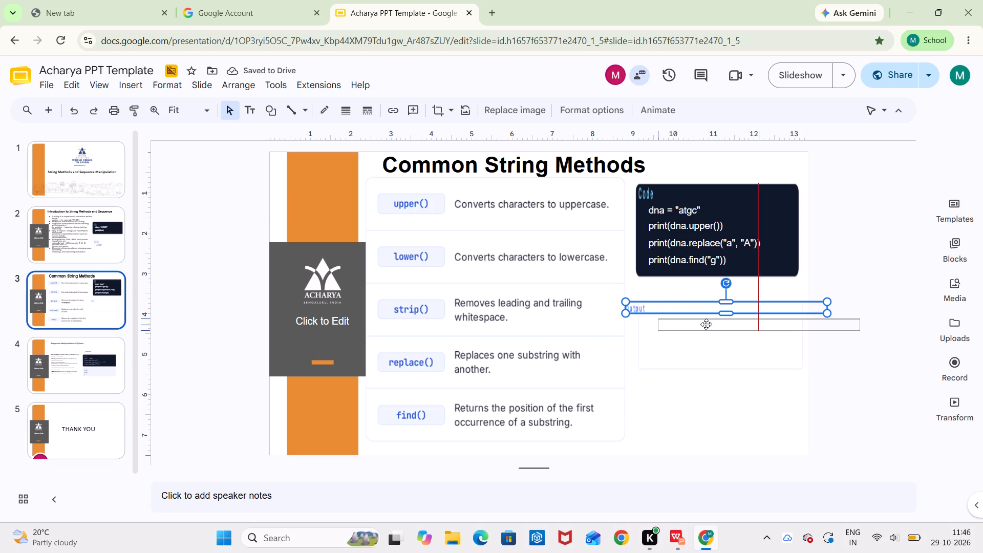
pyautogui.moveTo(706, 324); pyautogui.dragTo(686, 310)
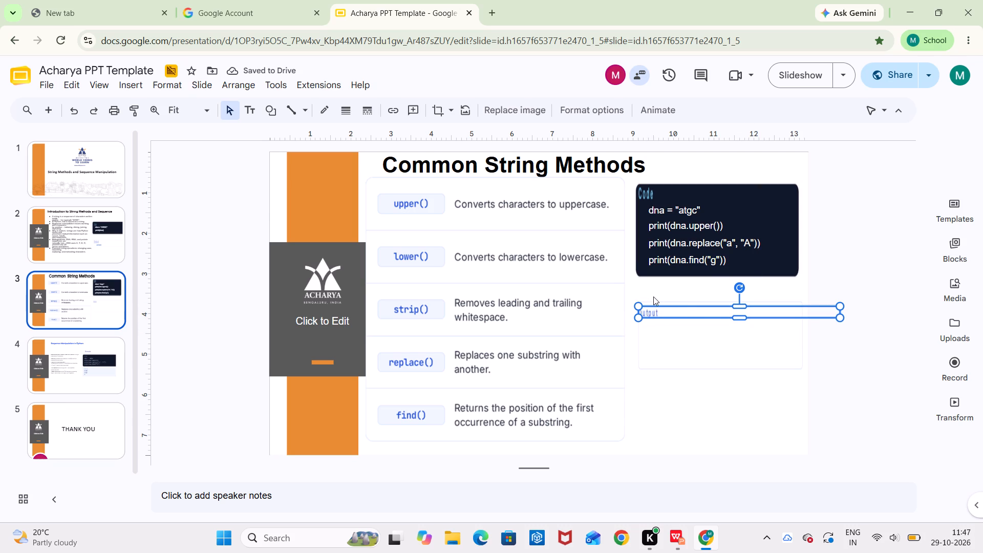
pyautogui.click(661, 308)
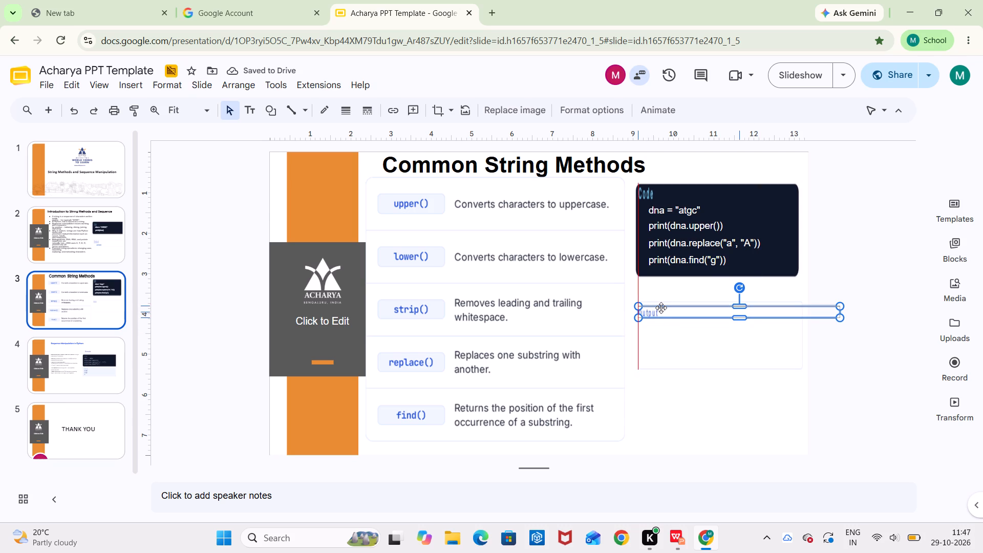
pyautogui.click(658, 421)
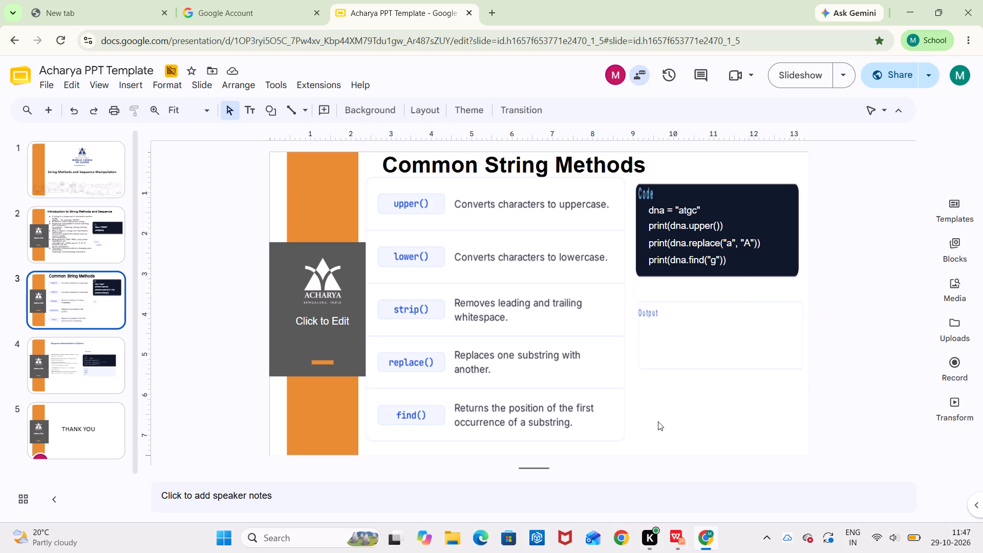
pyautogui.click(666, 316)
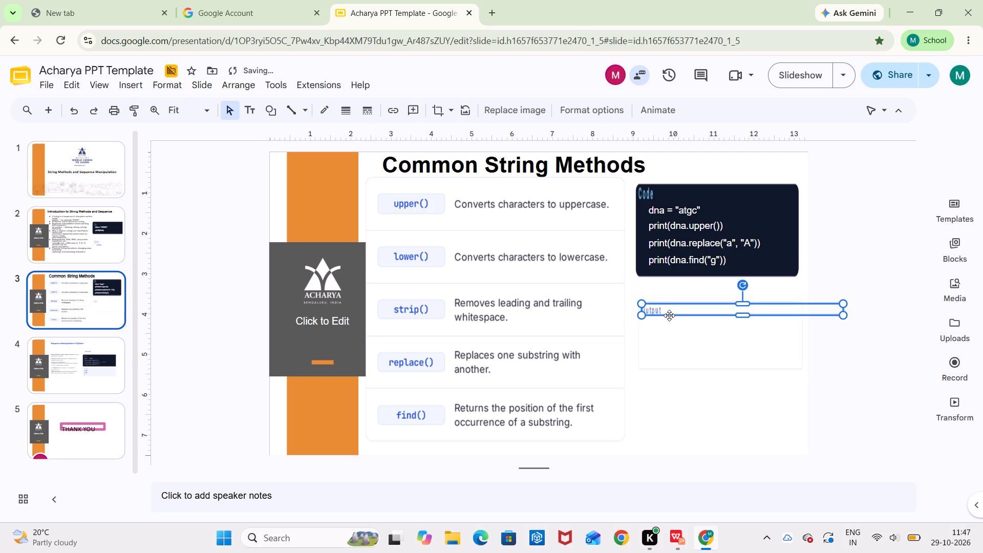
pyautogui.click(659, 424)
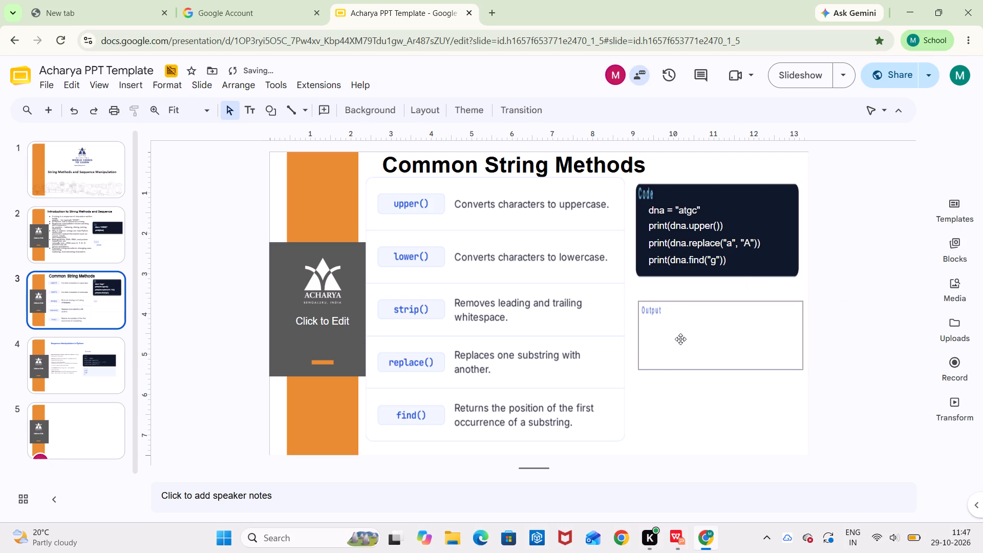
pyautogui.click(670, 312)
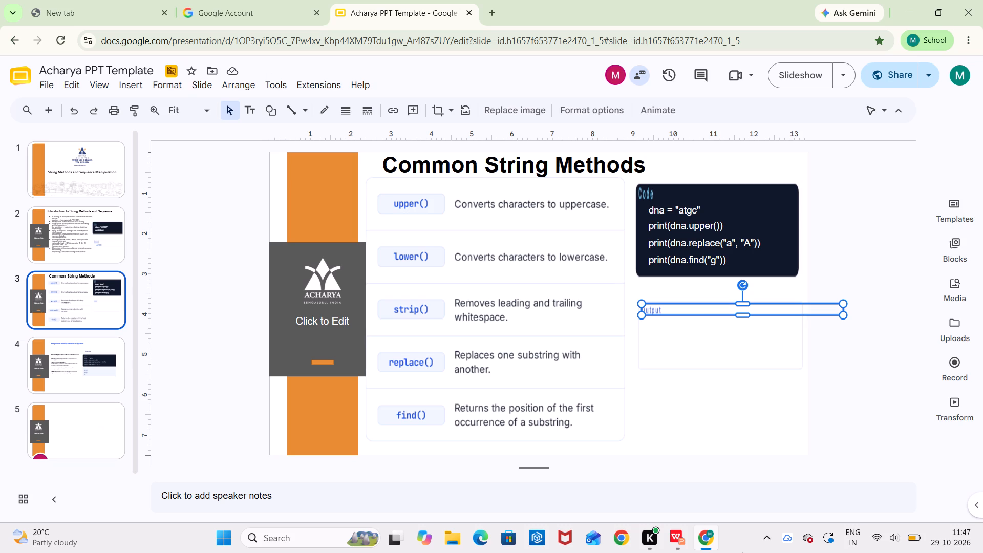
# Switch to the Common String Methods slide in WPS Office.
pyautogui.click(676, 537)
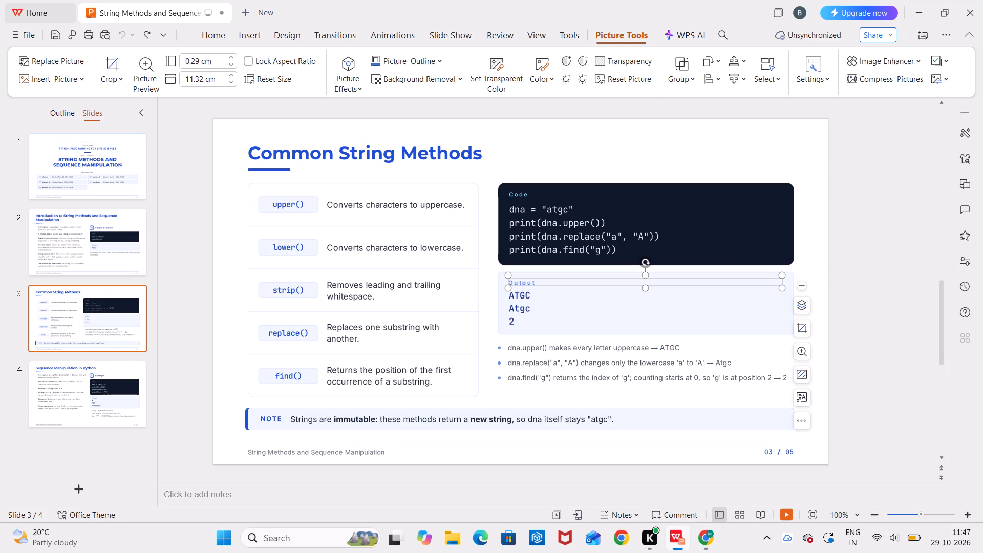
# Switch to the Google Slides presentation and look through slides 2 to 5 to compare their content, ending on slide 5.
pyautogui.click(700, 542)
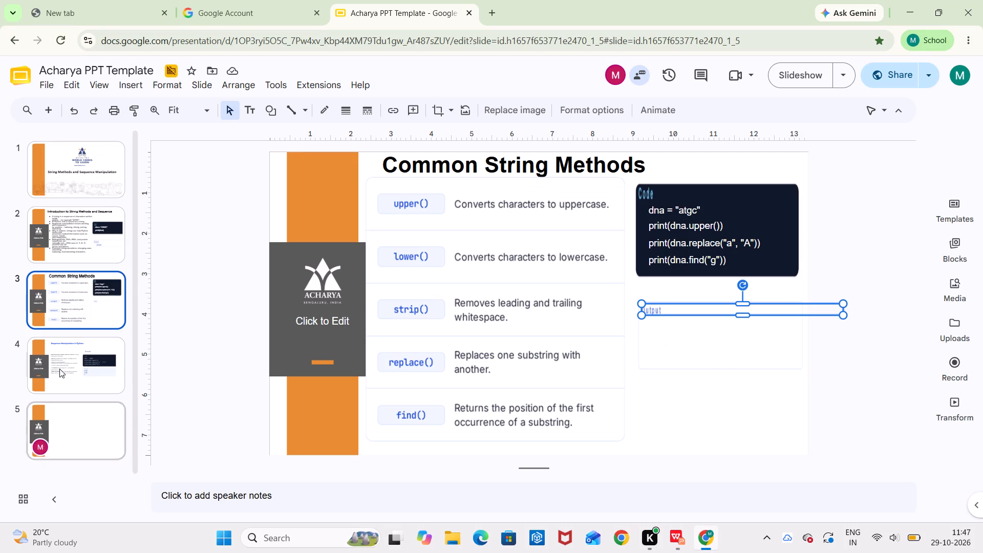
pyautogui.click(77, 345)
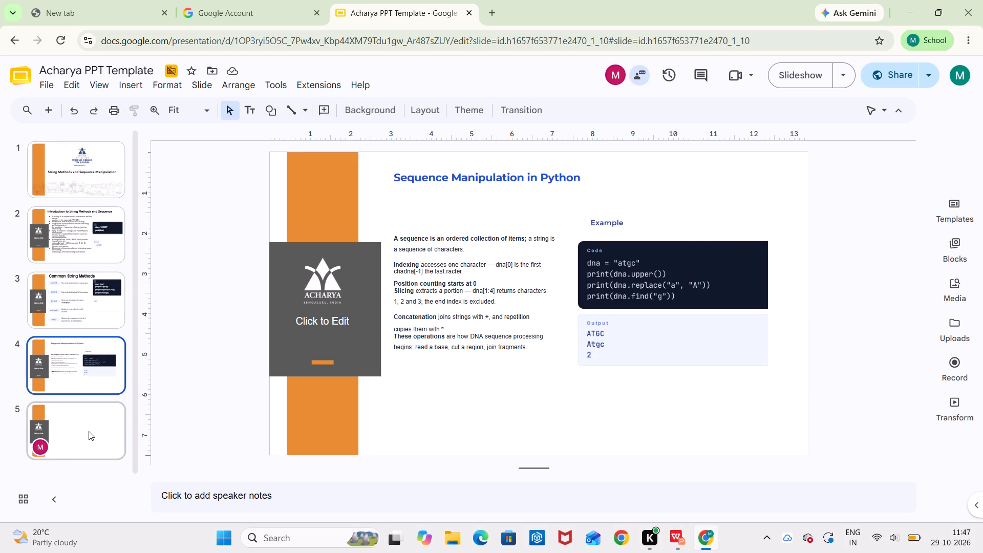
pyautogui.click(89, 431)
pyautogui.click(93, 374)
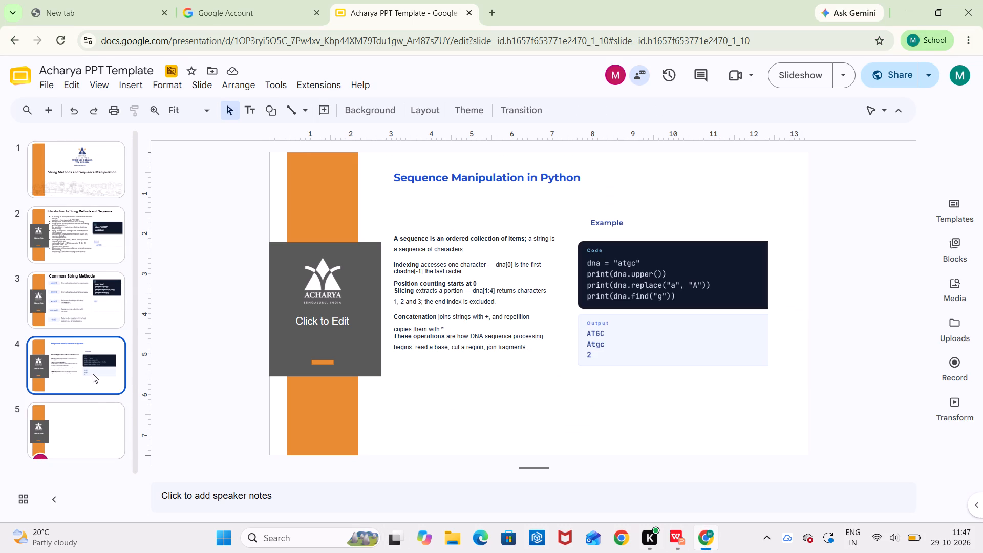
pyautogui.click(94, 441)
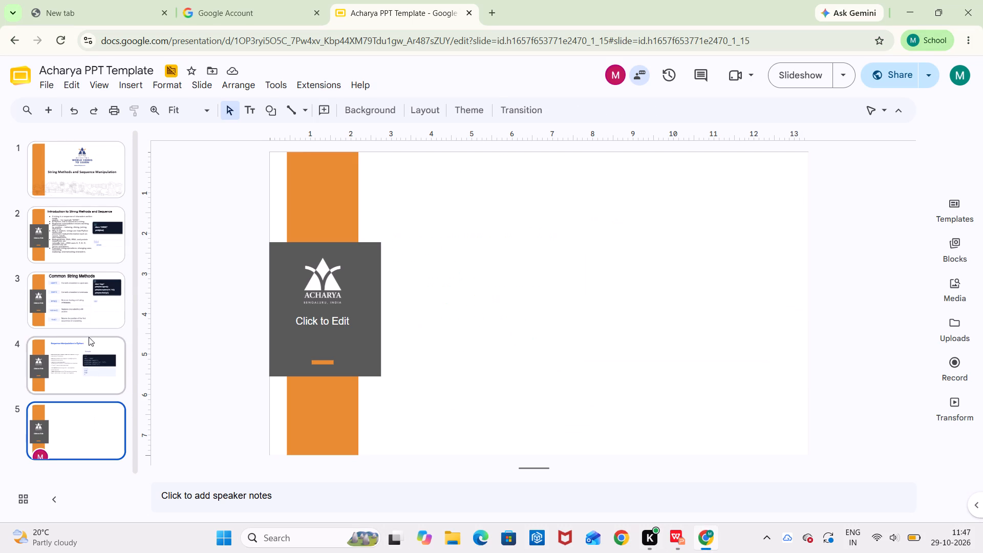
pyautogui.click(90, 317)
pyautogui.click(97, 247)
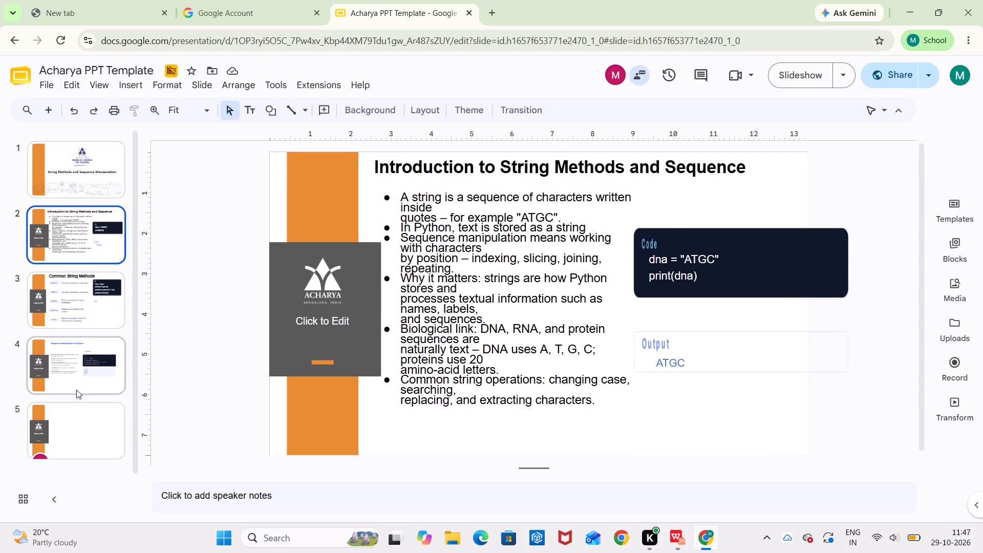
pyautogui.click(76, 380)
pyautogui.click(82, 421)
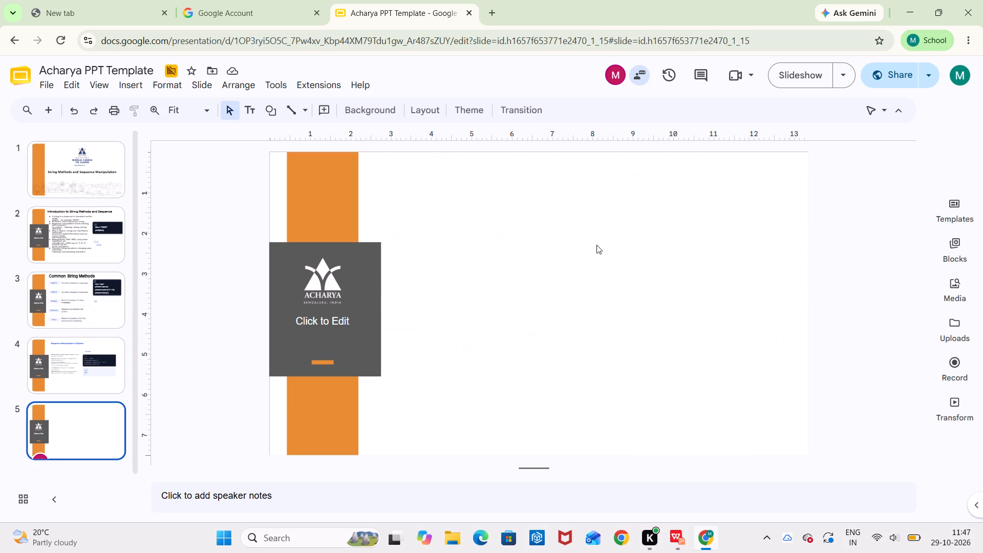
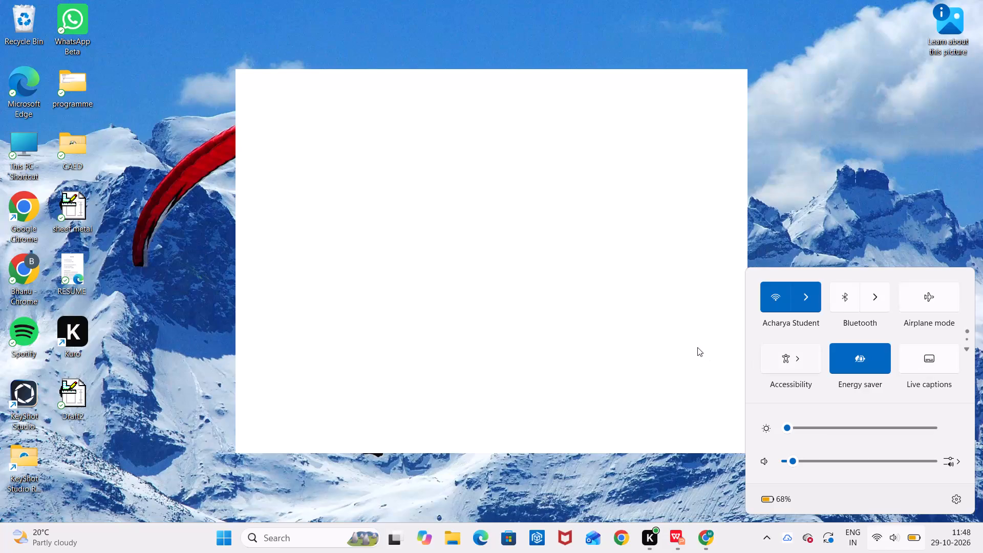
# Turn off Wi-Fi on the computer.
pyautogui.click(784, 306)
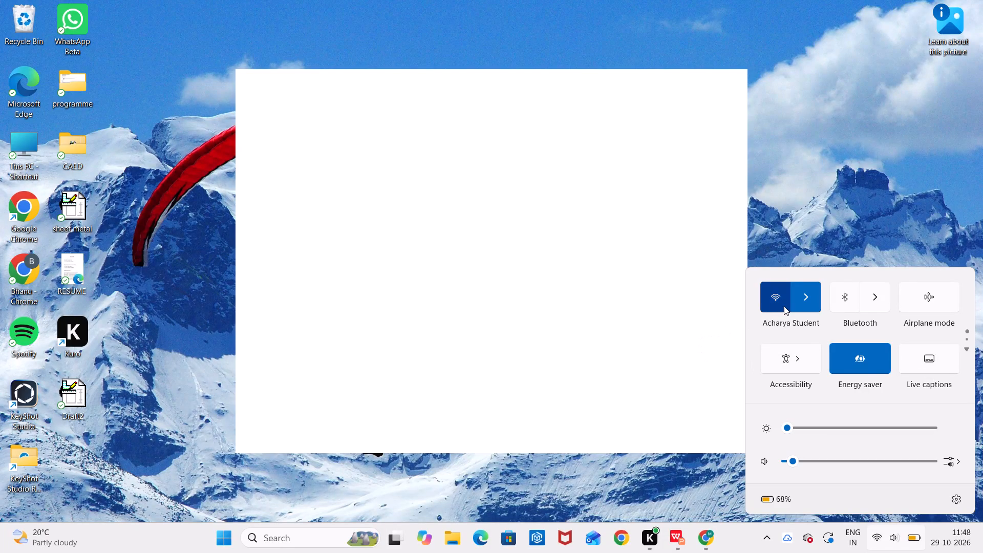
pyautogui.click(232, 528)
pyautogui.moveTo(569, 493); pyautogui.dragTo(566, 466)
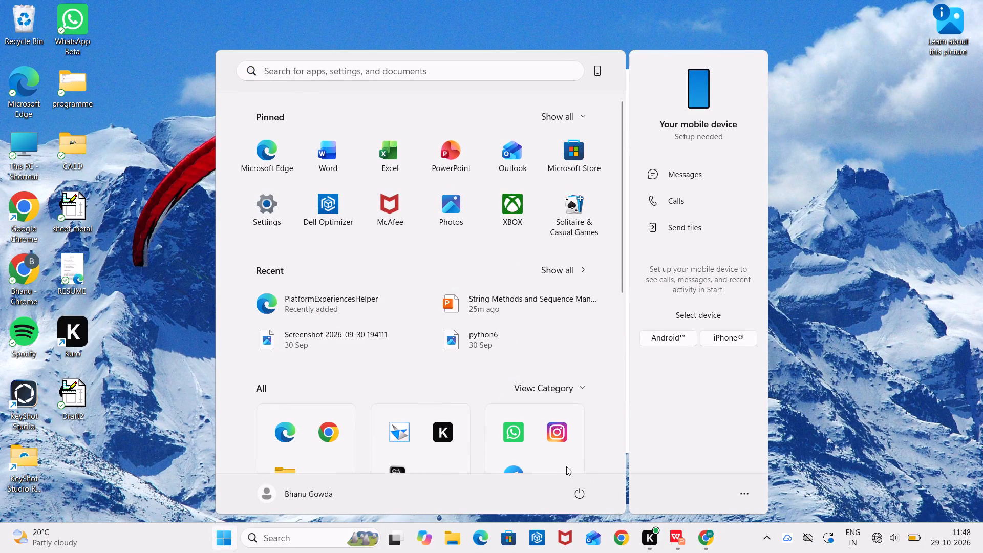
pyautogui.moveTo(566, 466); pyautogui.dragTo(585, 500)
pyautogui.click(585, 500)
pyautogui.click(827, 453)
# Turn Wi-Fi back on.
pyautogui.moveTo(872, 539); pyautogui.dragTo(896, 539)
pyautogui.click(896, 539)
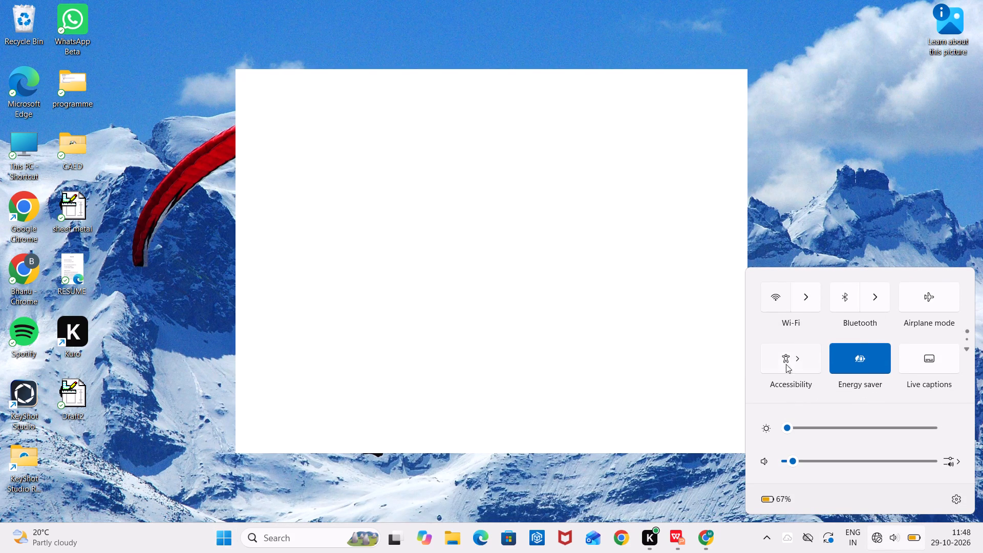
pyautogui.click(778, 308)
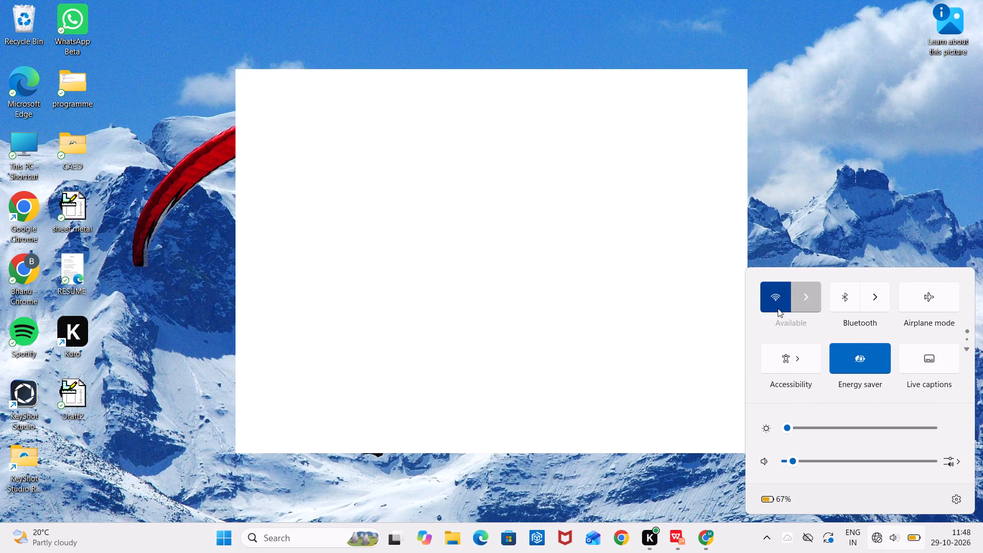